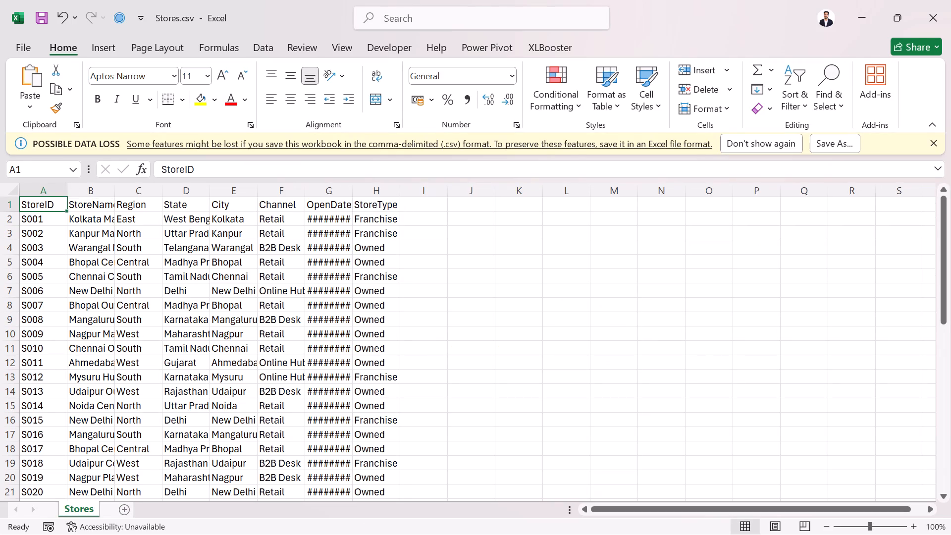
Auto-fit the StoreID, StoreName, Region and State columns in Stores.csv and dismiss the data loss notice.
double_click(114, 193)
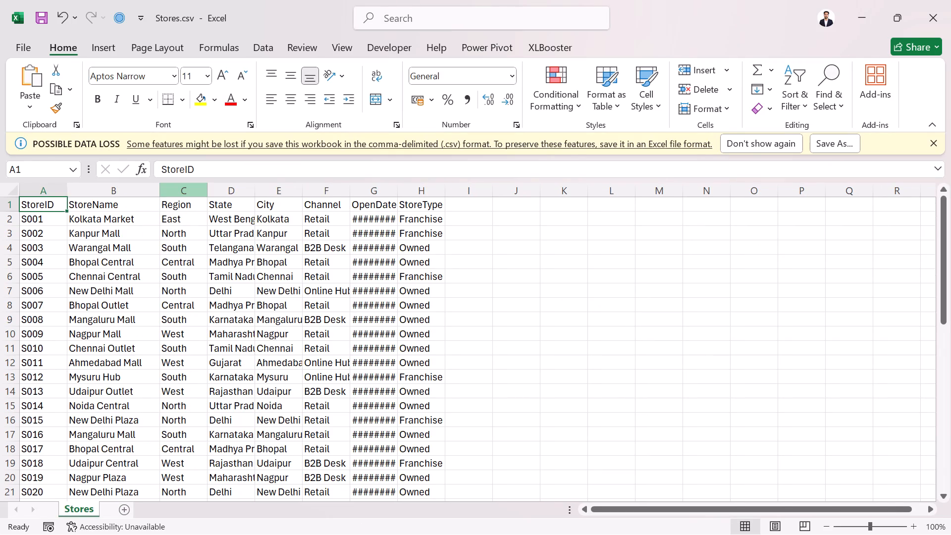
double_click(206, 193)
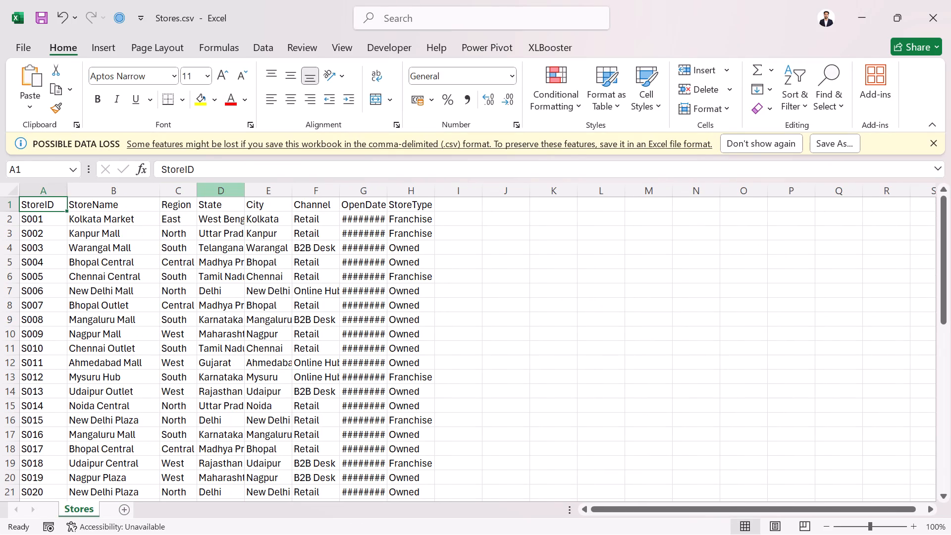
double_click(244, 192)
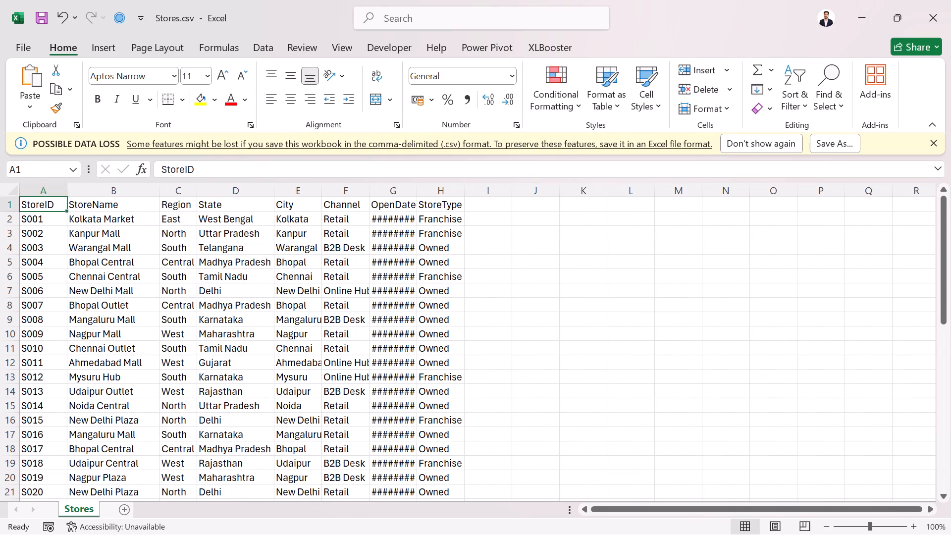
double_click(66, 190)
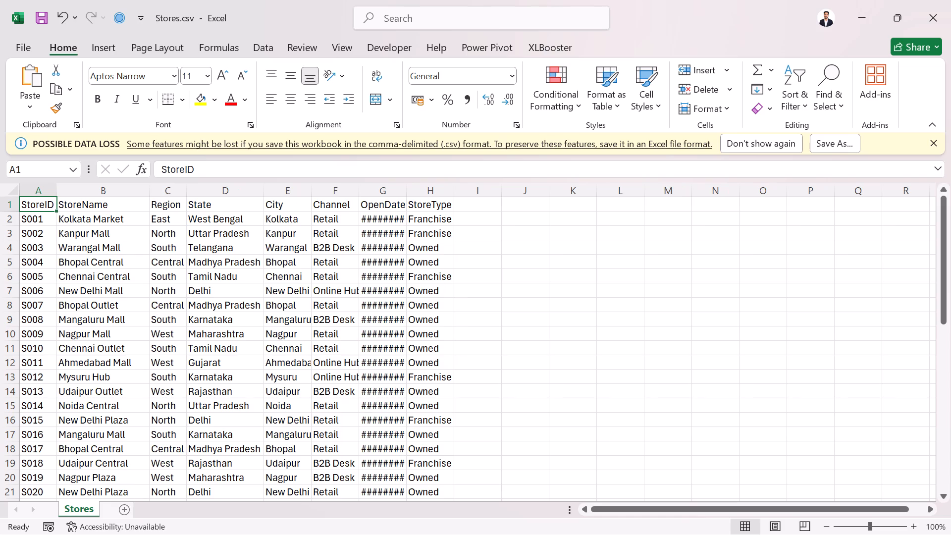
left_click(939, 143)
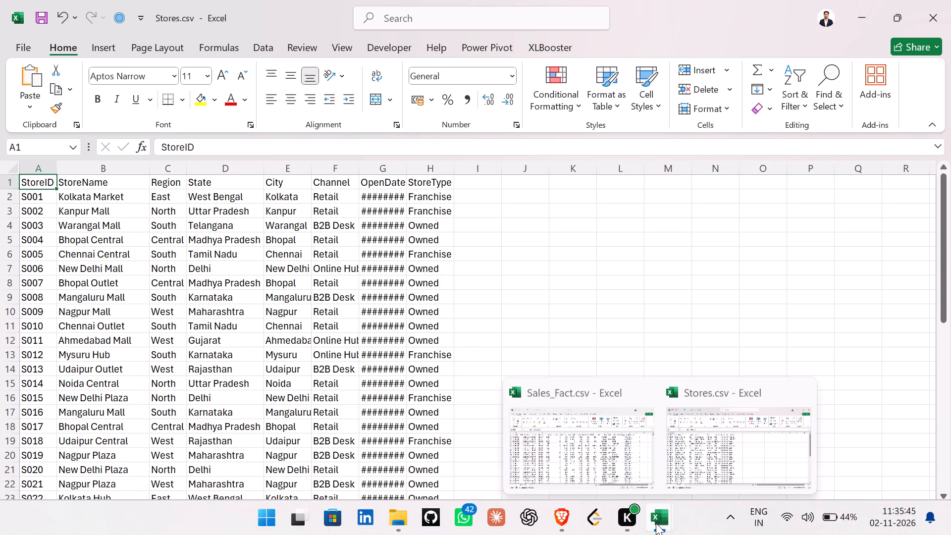
Switch to the Sales_Fact.csv workbook and look over its column headers and first order rows.
left_click(612, 451)
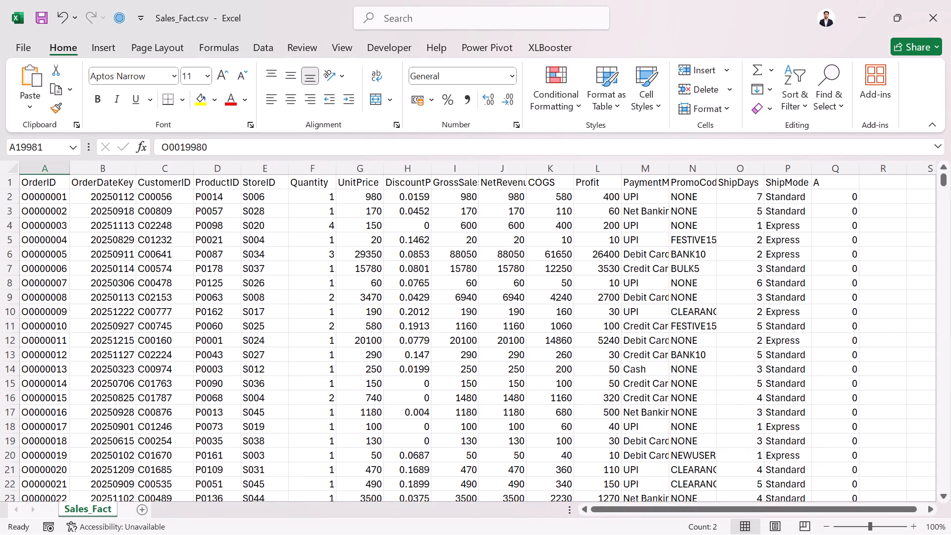
scroll(140, 311, "up", 4)
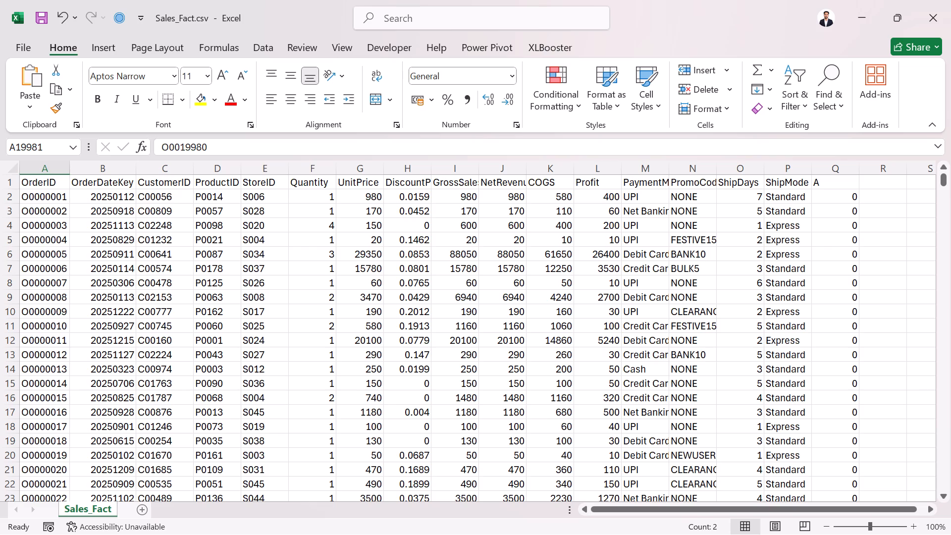
scroll(135, 441, "up", 2)
scroll(136, 444, "down", 9)
scroll(136, 444, "up", 6)
scroll(136, 444, "down", 1)
scroll(136, 444, "up", 3)
scroll(136, 444, "down", 1)
scroll(136, 444, "up", 5)
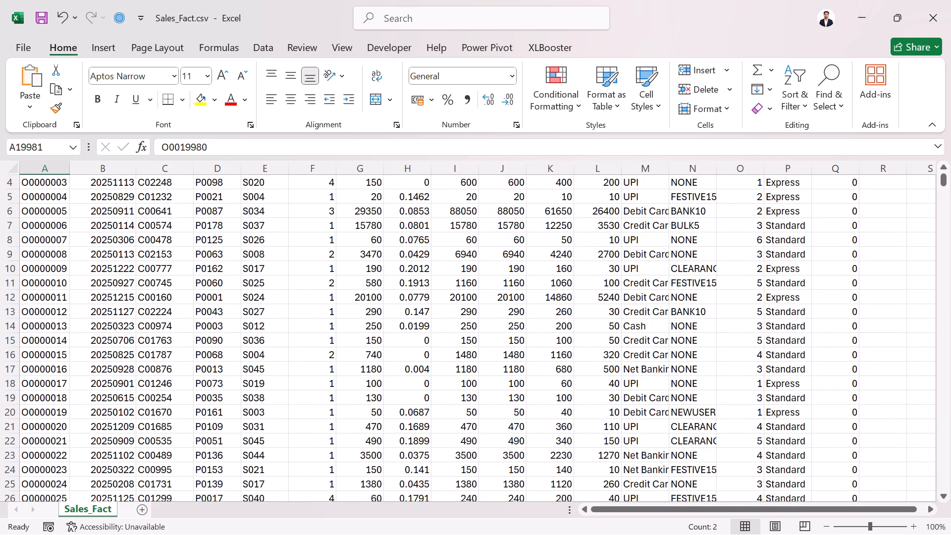
scroll(136, 444, "up", 9)
scroll(42, 312, "up", 1)
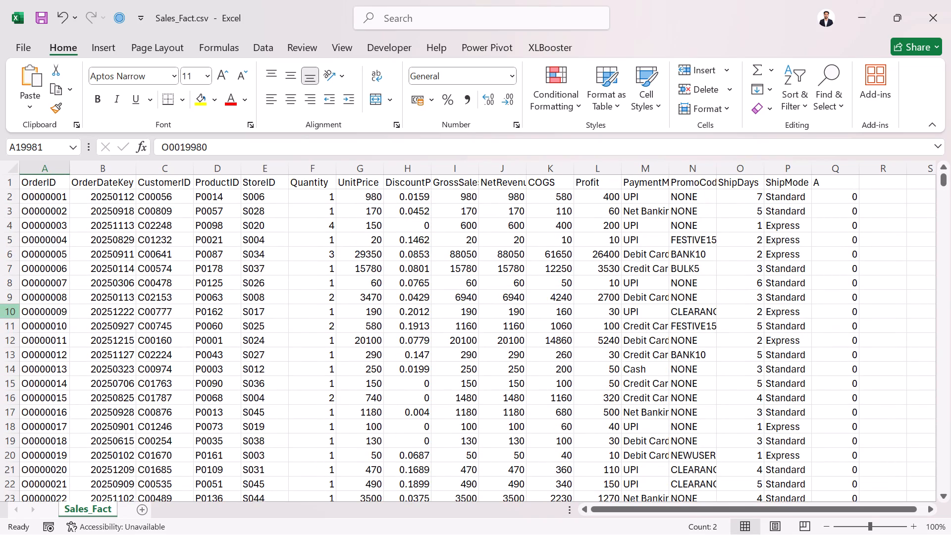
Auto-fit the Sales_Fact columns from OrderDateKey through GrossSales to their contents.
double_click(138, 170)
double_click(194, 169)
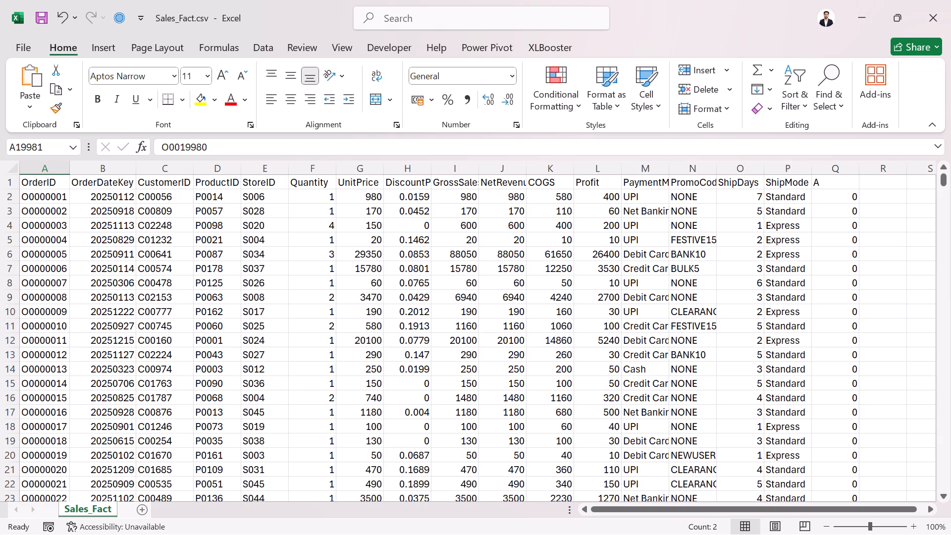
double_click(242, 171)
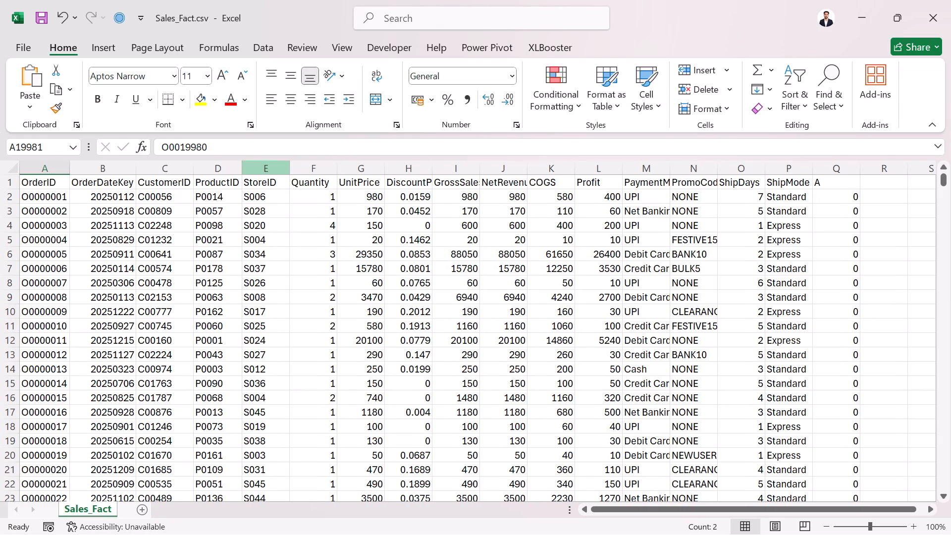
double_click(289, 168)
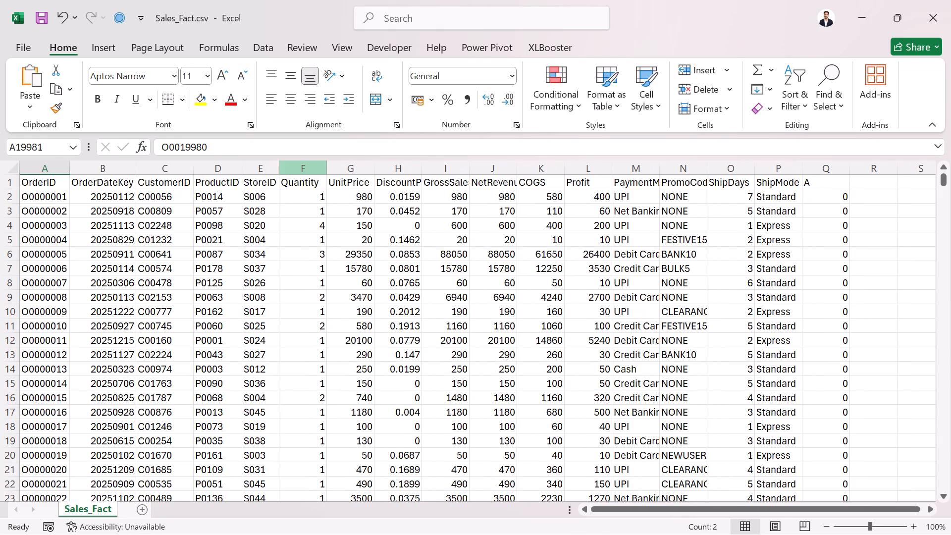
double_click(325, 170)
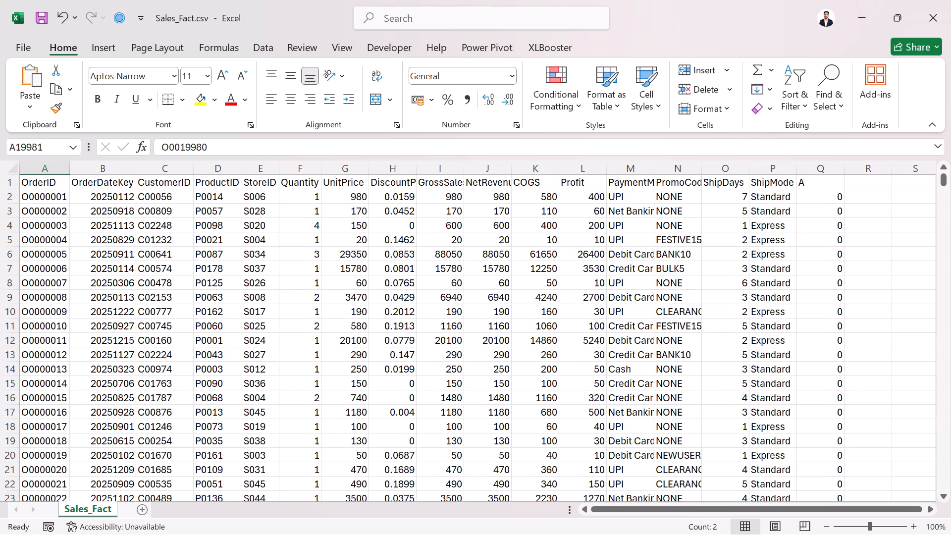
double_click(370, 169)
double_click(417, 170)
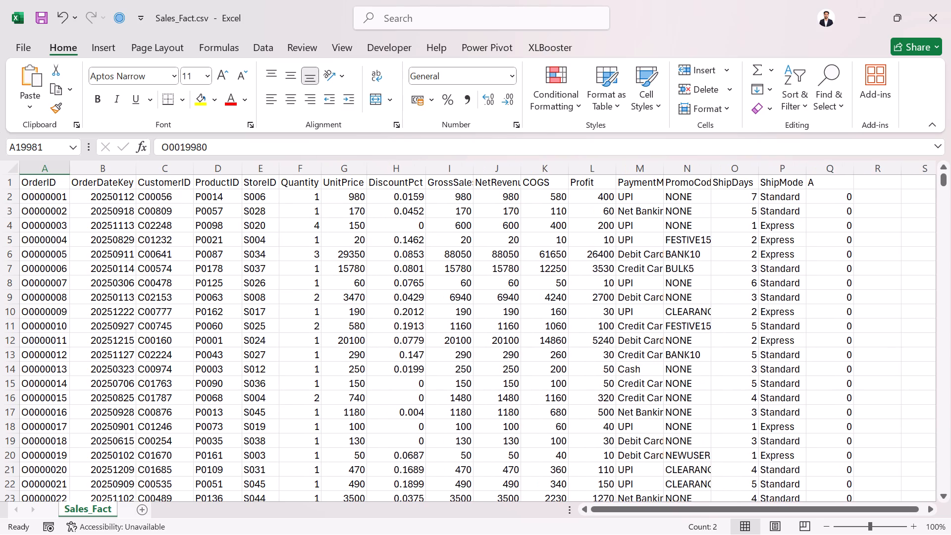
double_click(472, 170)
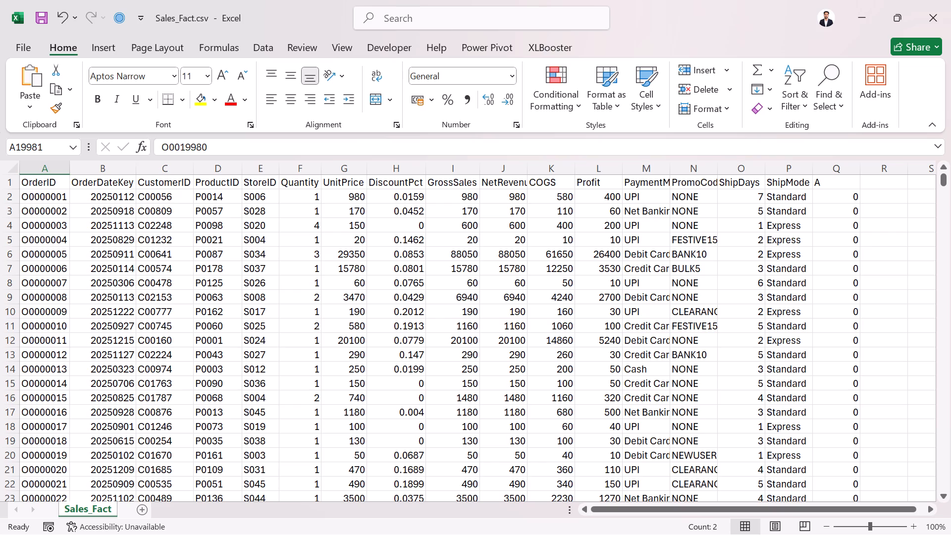
Close Sales_Fact.csv and Stores.csv without saving the changes to either file.
left_click(950, 0)
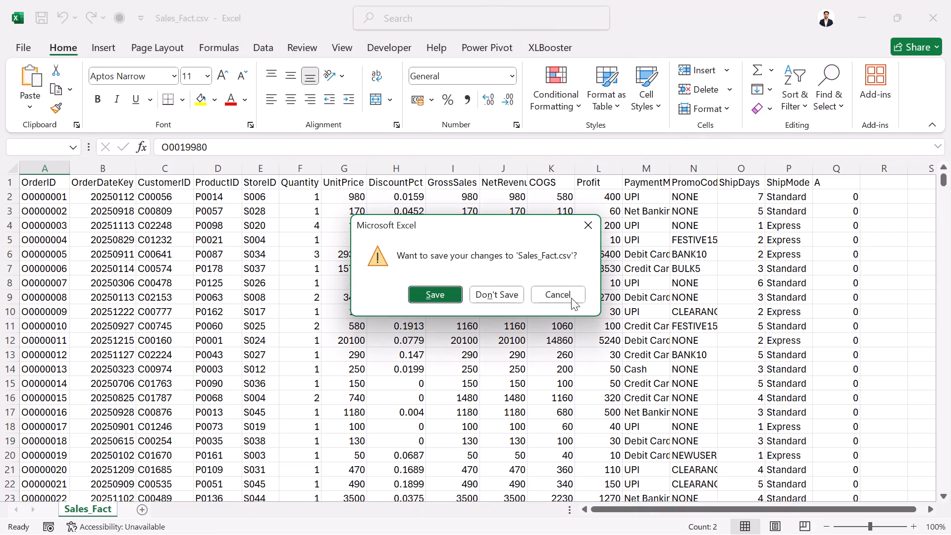
left_click(494, 293)
left_click(950, 6)
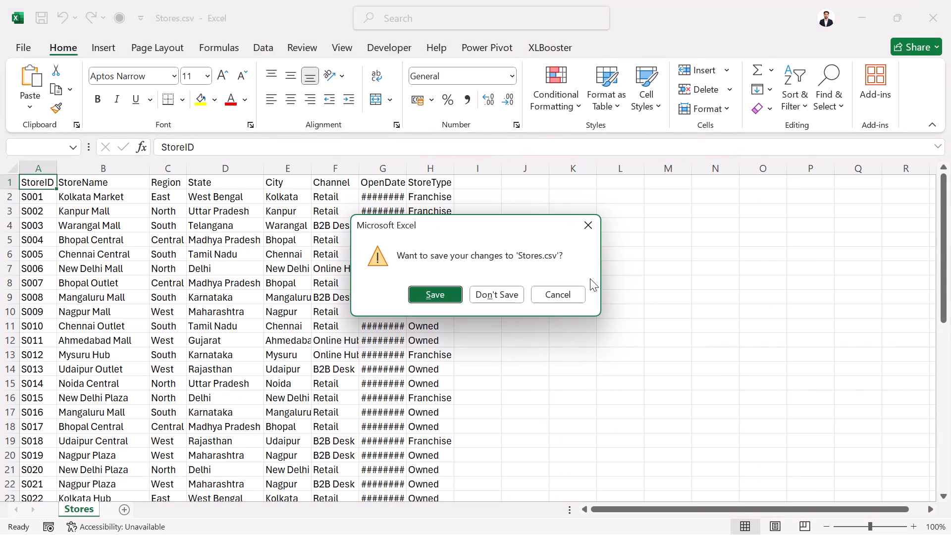
left_click(501, 297)
Launch Excel again and create a blank workbook.
type("ec")
left_click(529, 290)
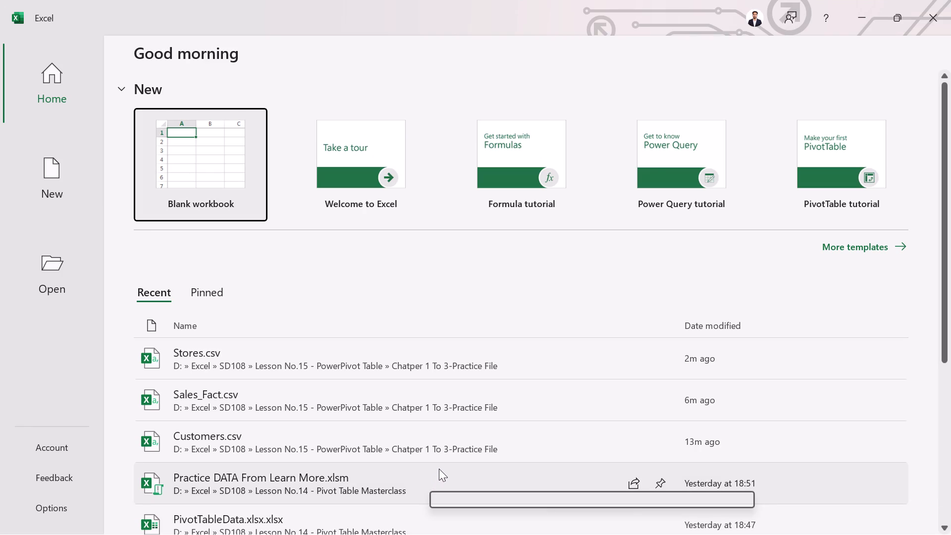
left_click(176, 145)
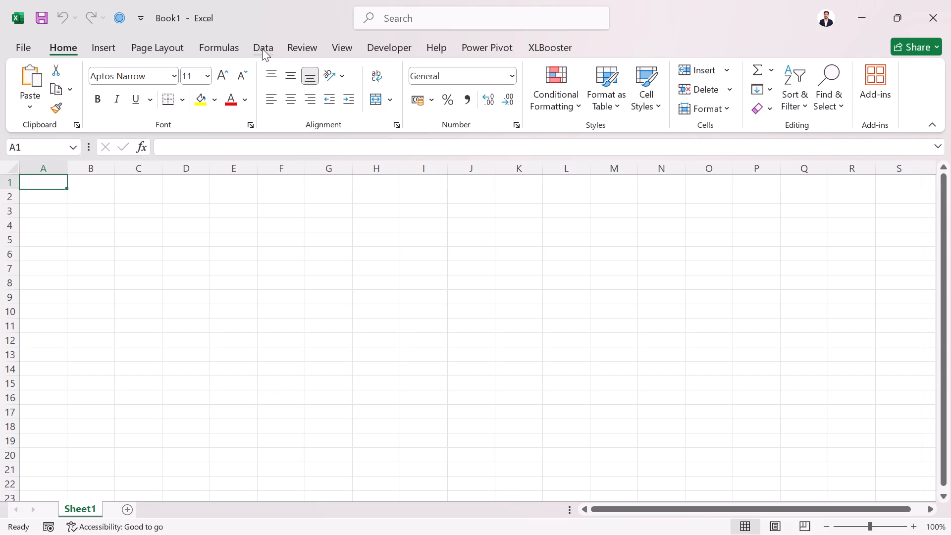
Start a data import from Text/CSV and browse to the Excel folder on New Volume (D:).
left_click(262, 48)
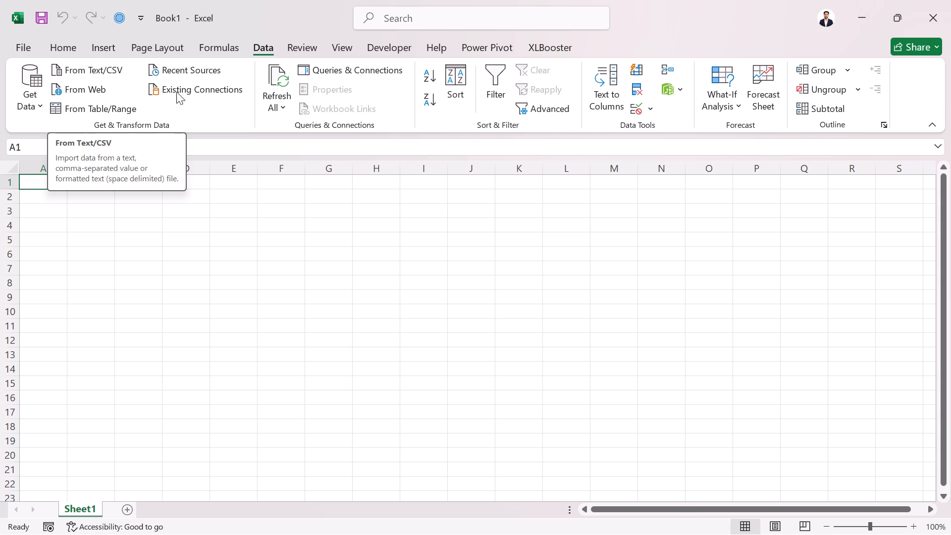
left_click(204, 143)
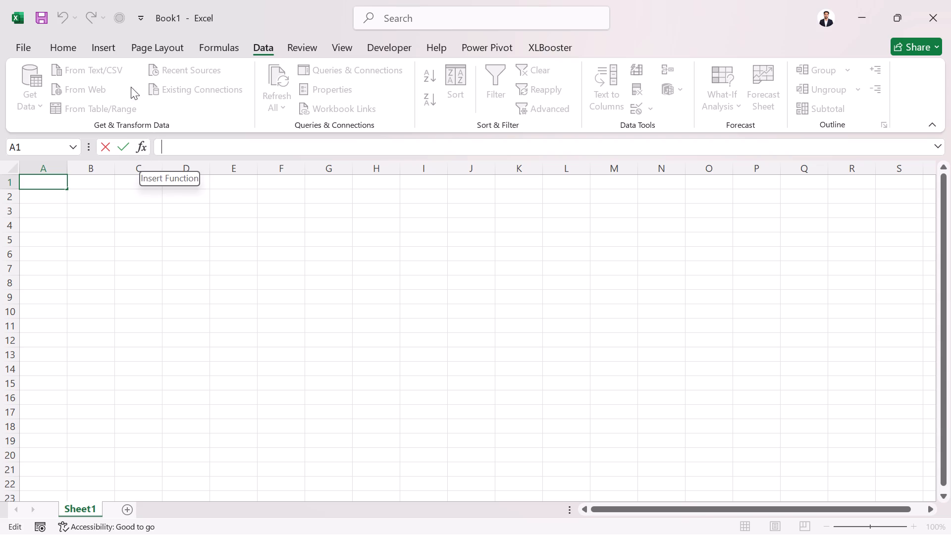
left_click(266, 49)
left_click(182, 71)
left_click(154, 182)
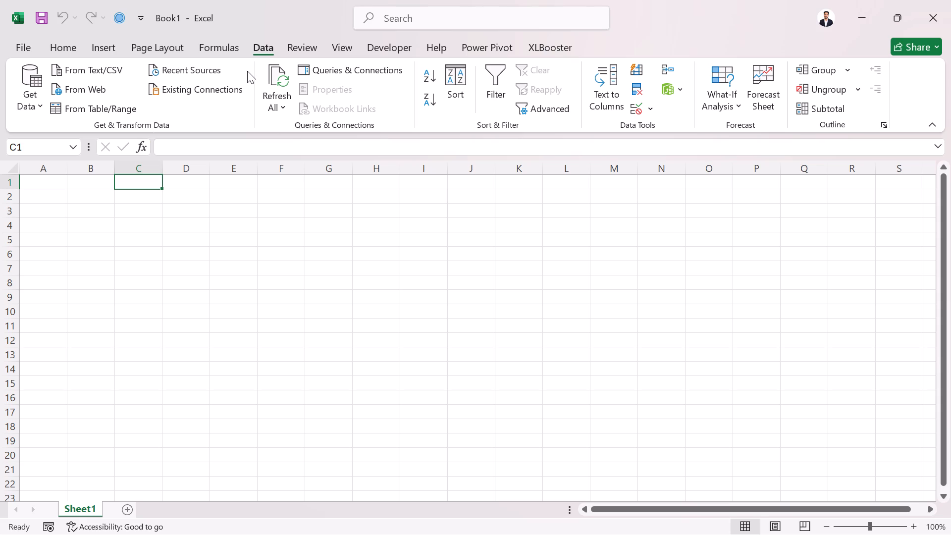
left_click(101, 68)
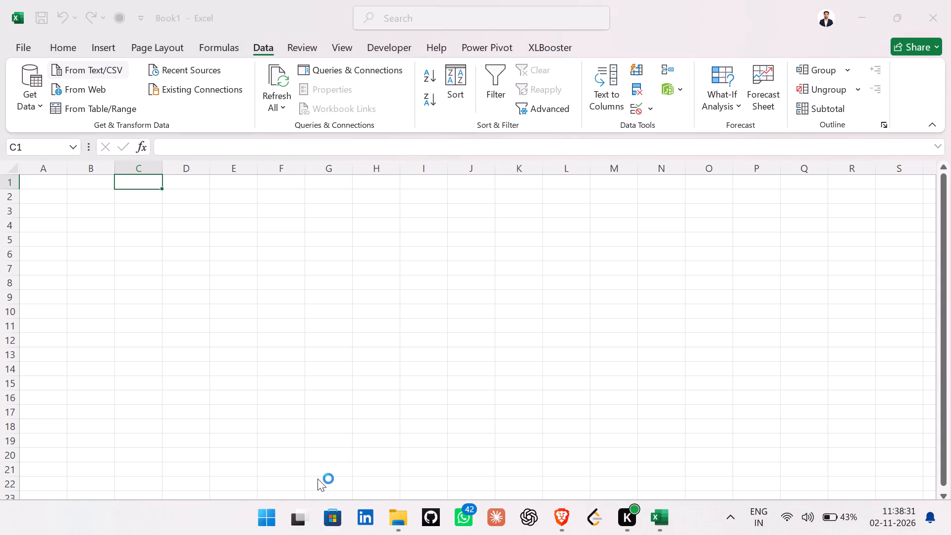
scroll(97, 248, "down", 3)
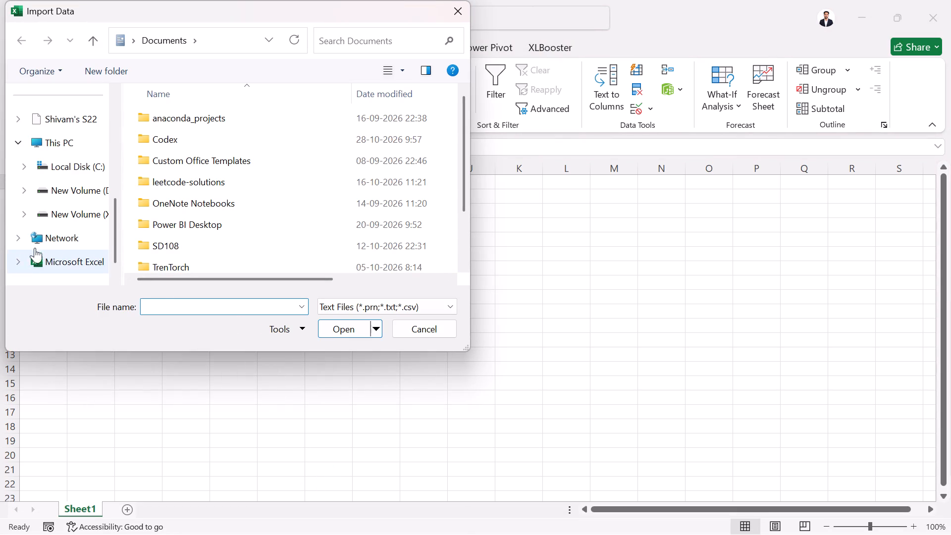
left_click(66, 199)
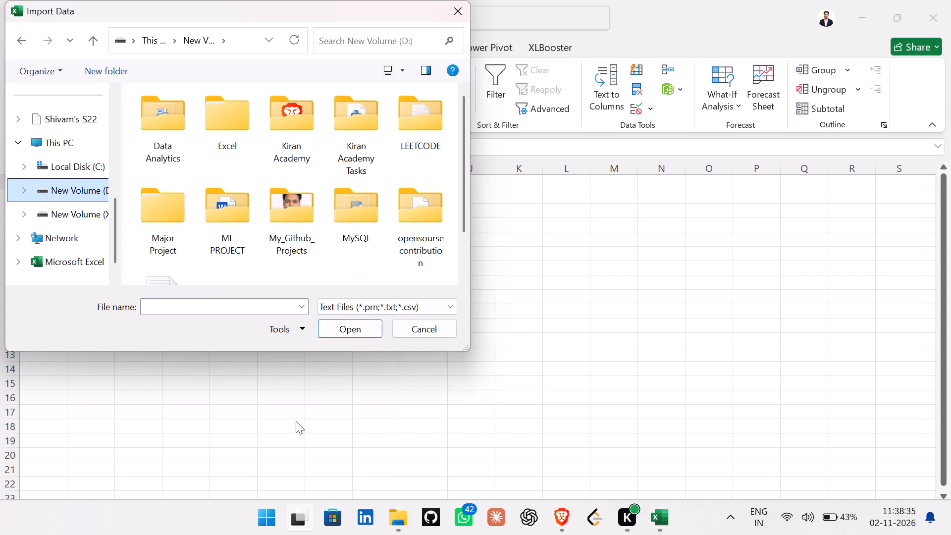
scroll(346, 210, "down", 3)
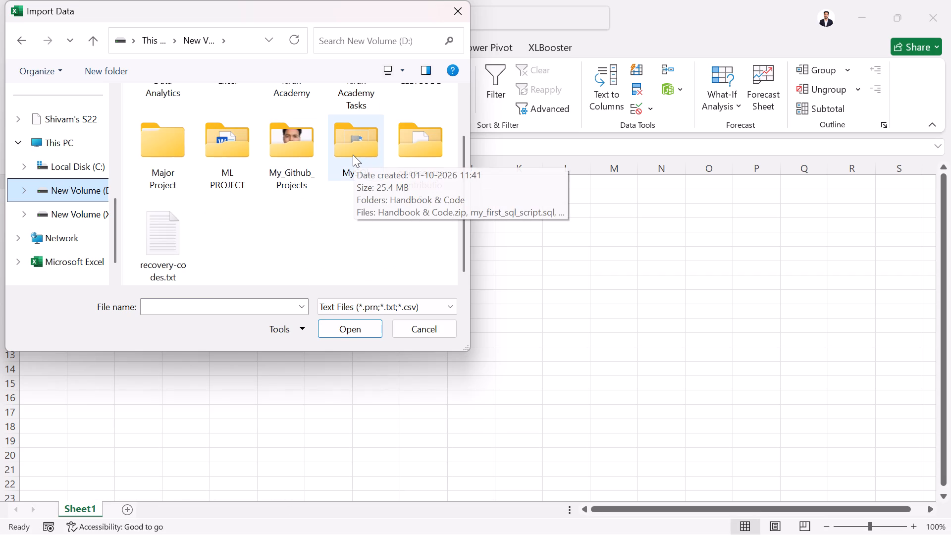
scroll(248, 181, "up", 2)
double_click(236, 134)
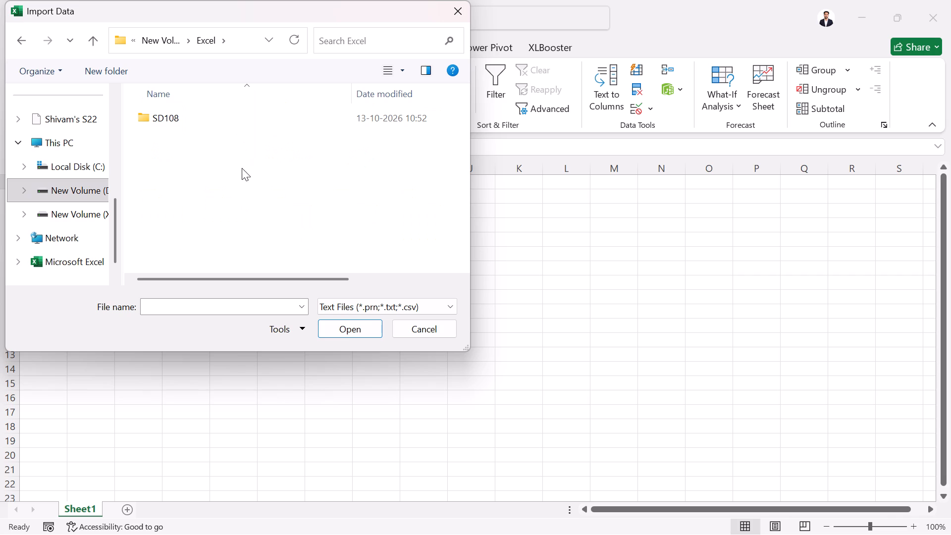
Import Customers.csv from SD108, Lesson No.15 - PowerPivot Table, Chatper 1 To 3-Practice File, bringing up its data preview.
double_click(207, 109)
scroll(245, 259, "down", 2)
scroll(245, 259, "up", 1)
scroll(245, 259, "down", 1)
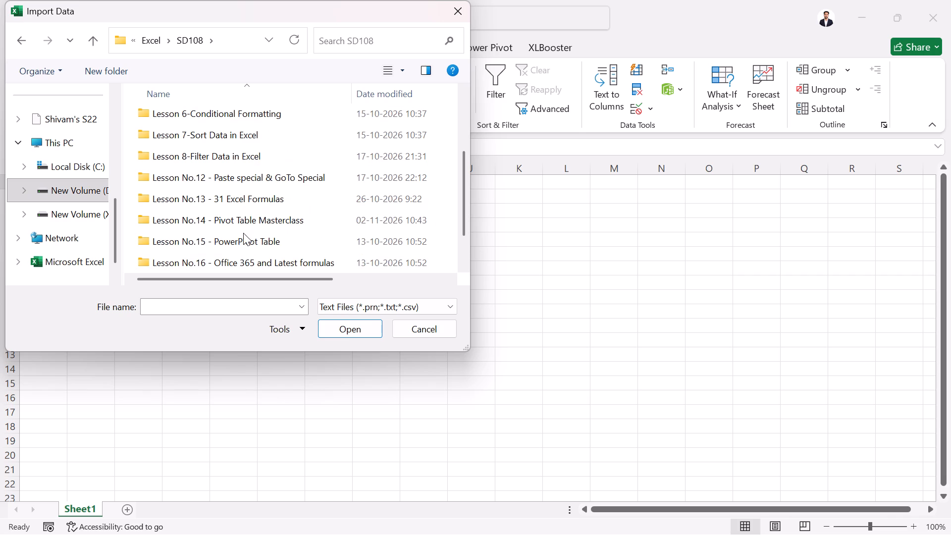
double_click(245, 238)
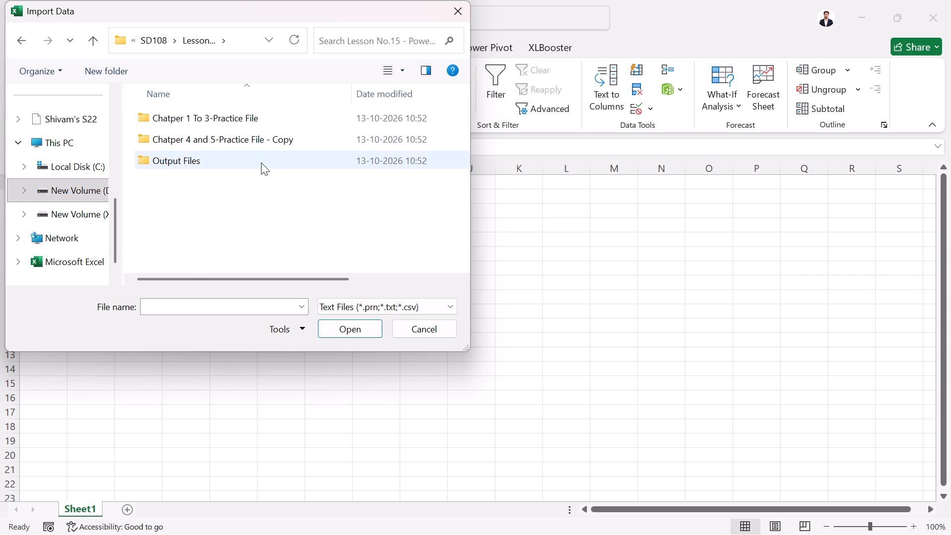
double_click(262, 119)
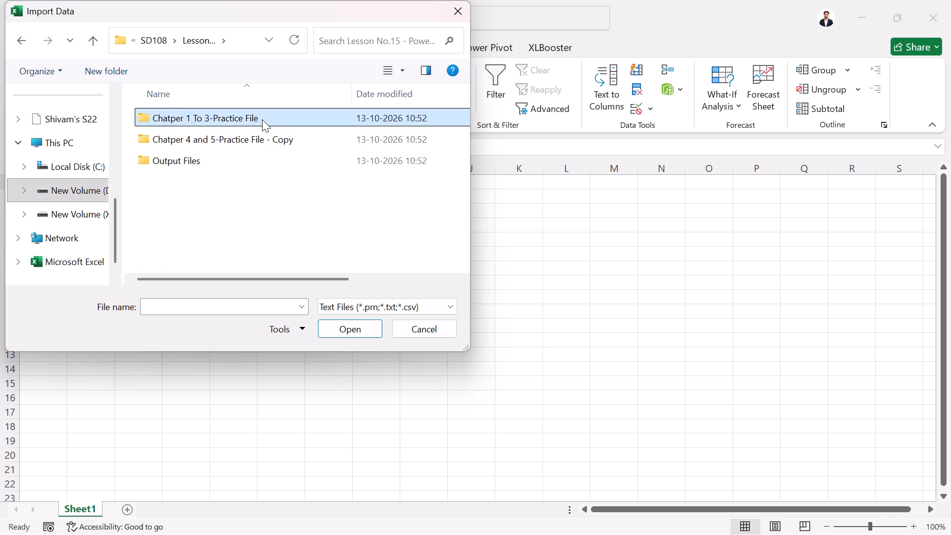
left_click(262, 117)
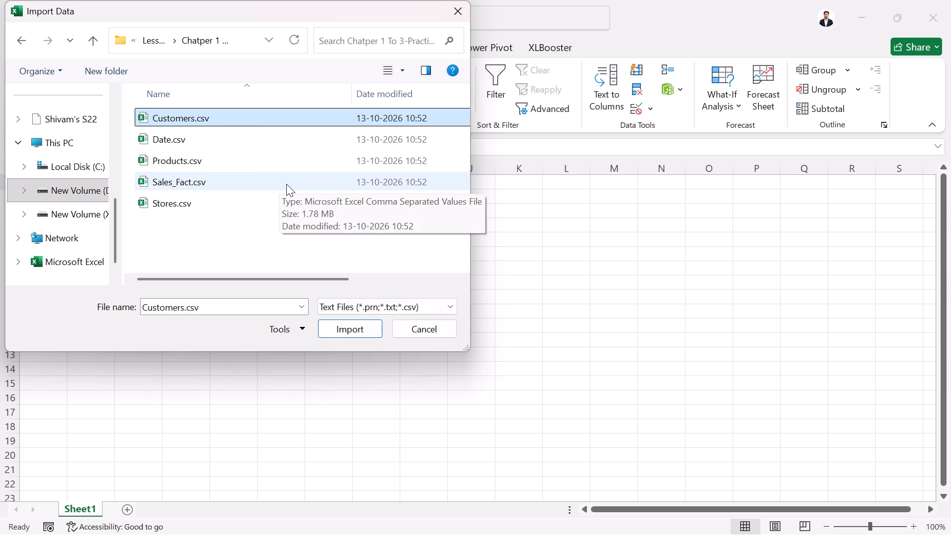
left_click(343, 331)
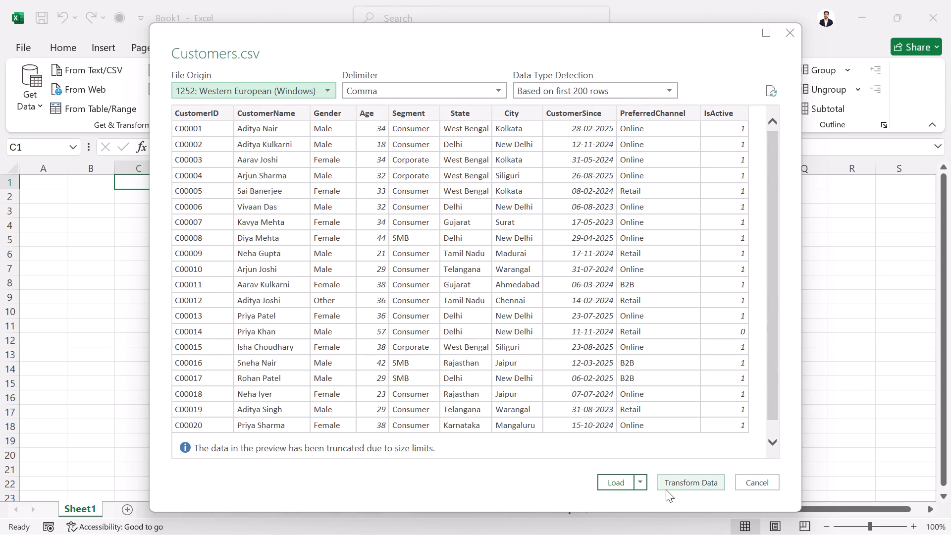
Load the previewed Customers.csv using Only Create Connection and add its data to the Data Model.
left_click(647, 485)
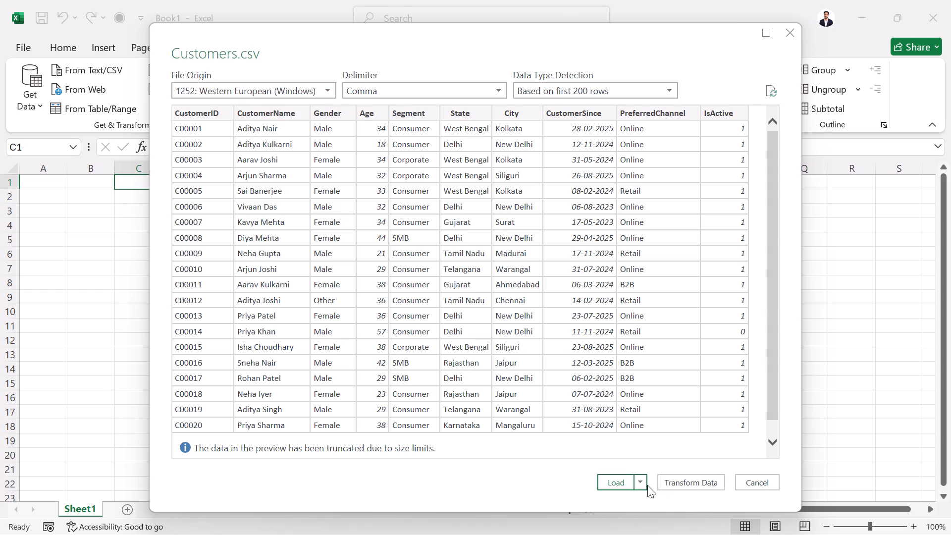
left_click(644, 485)
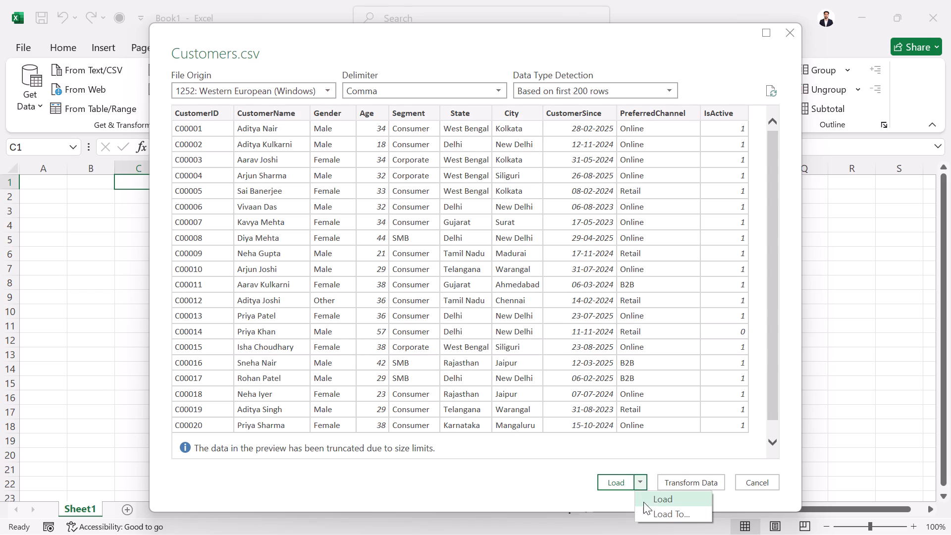
left_click(649, 515)
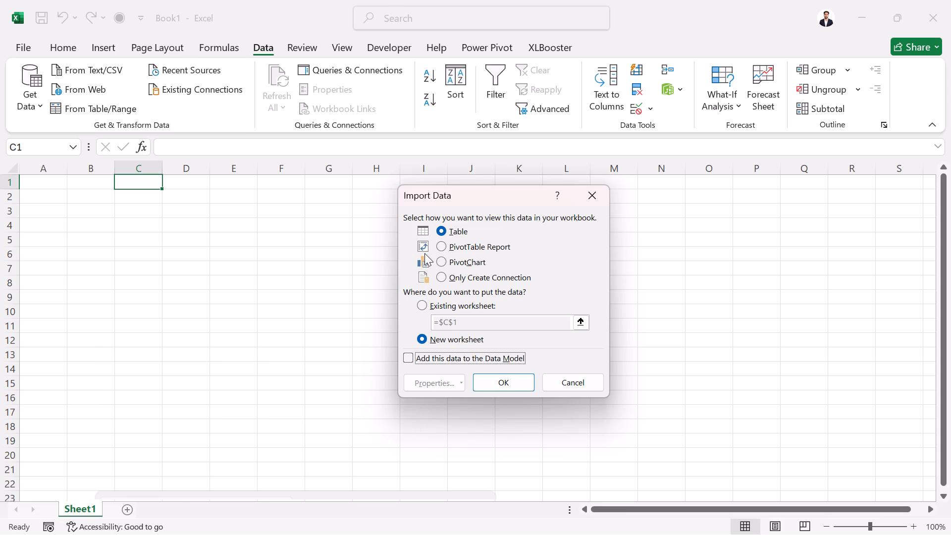
left_click(461, 278)
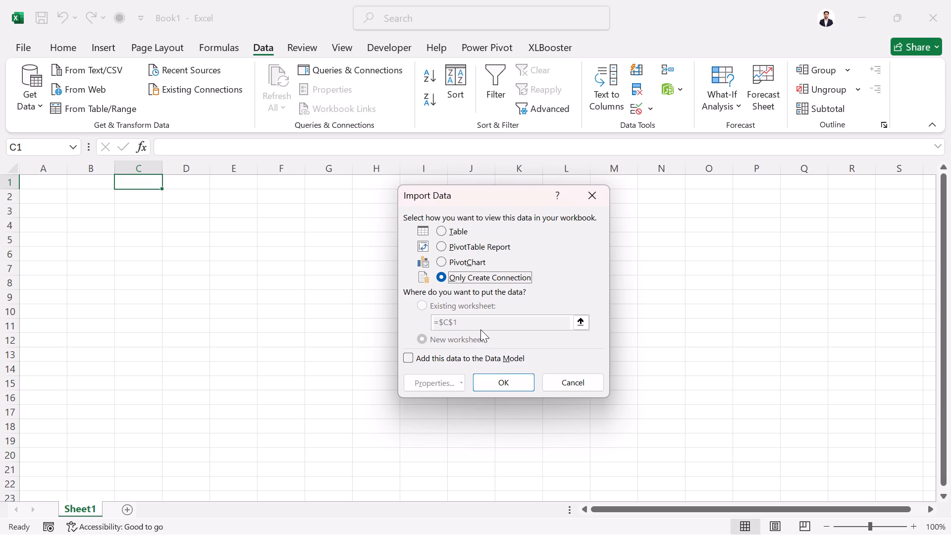
left_click(426, 350)
left_click(431, 362)
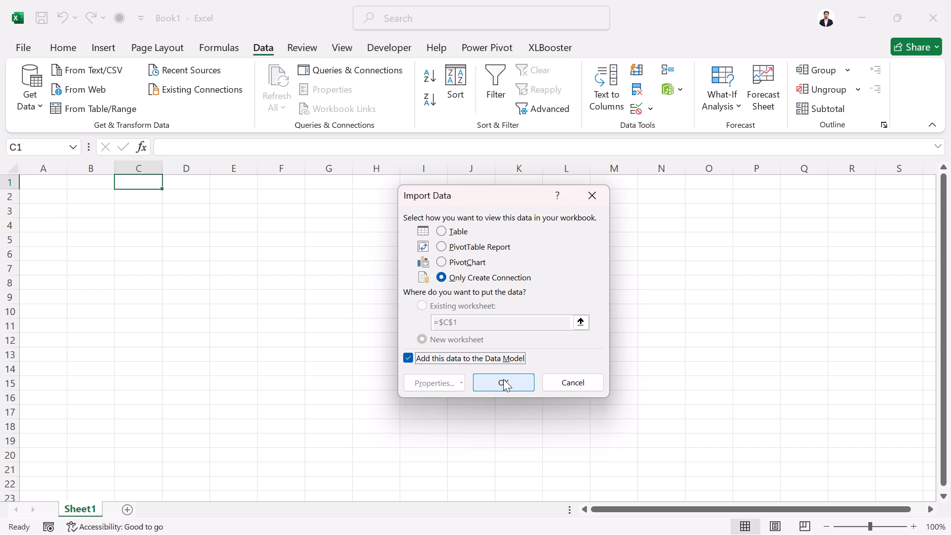
left_click(503, 379)
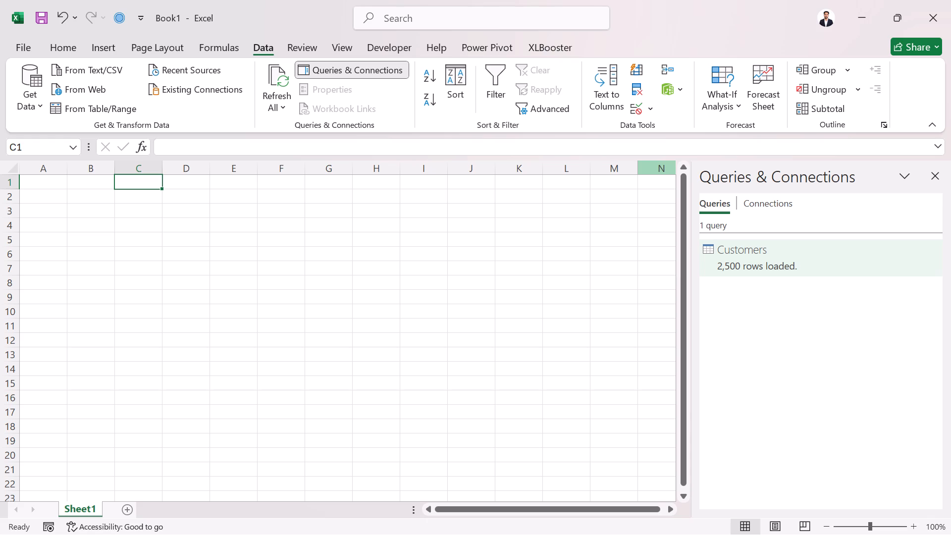
Import Date.csv from the same practice folder with Only Create Connection and add its data to the Data Model.
left_click(98, 73)
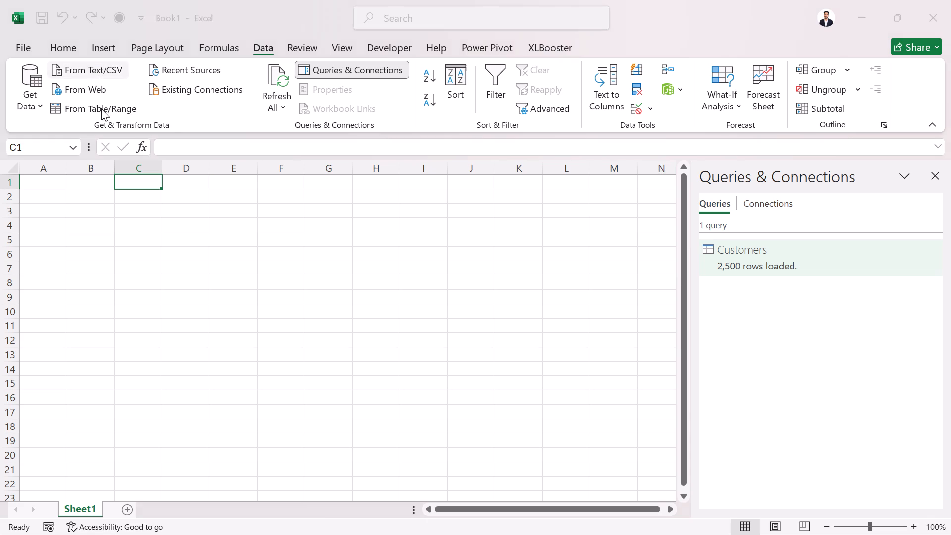
double_click(180, 136)
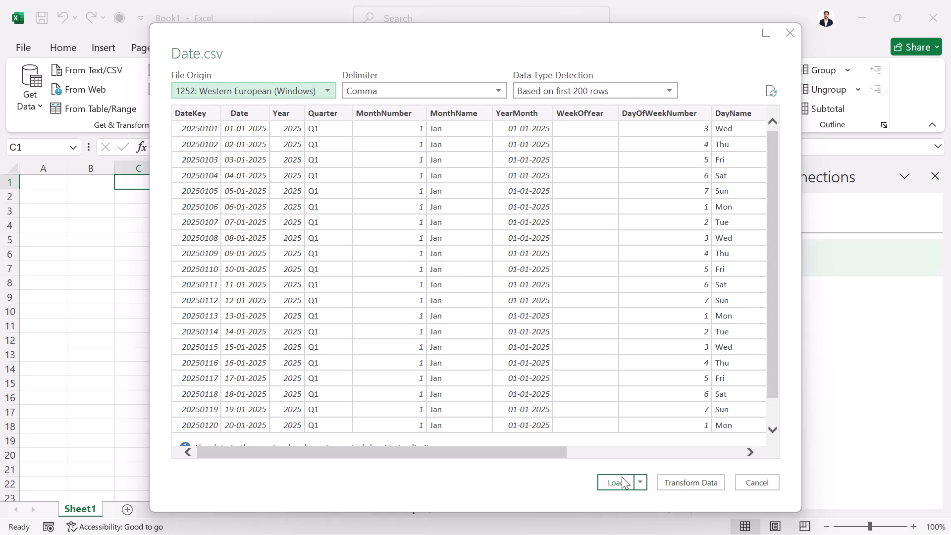
left_click(638, 484)
left_click(652, 512)
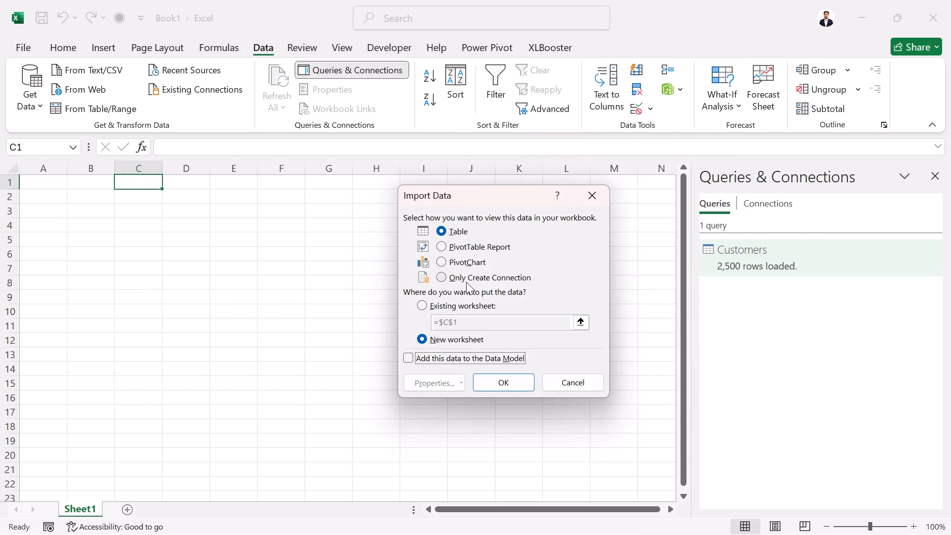
left_click(443, 284)
left_click(443, 282)
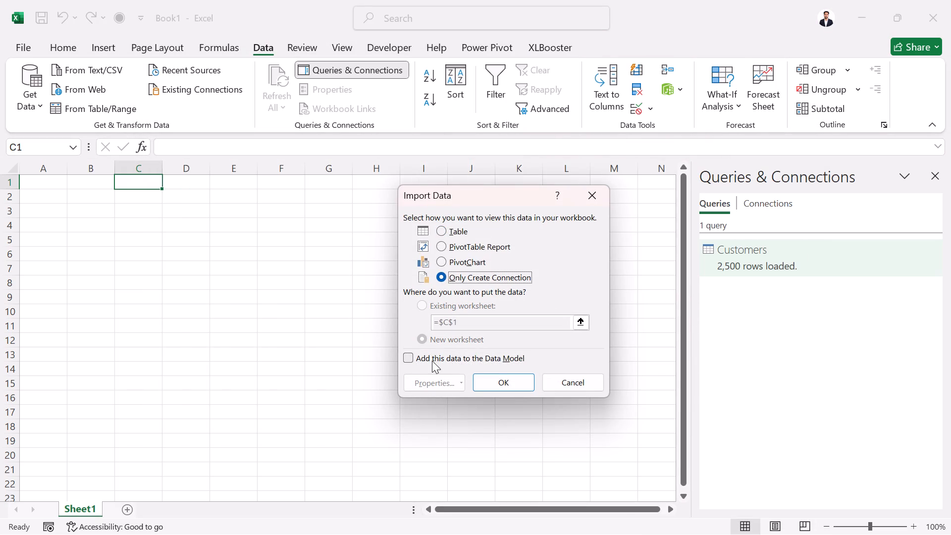
left_click(432, 361)
left_click(514, 390)
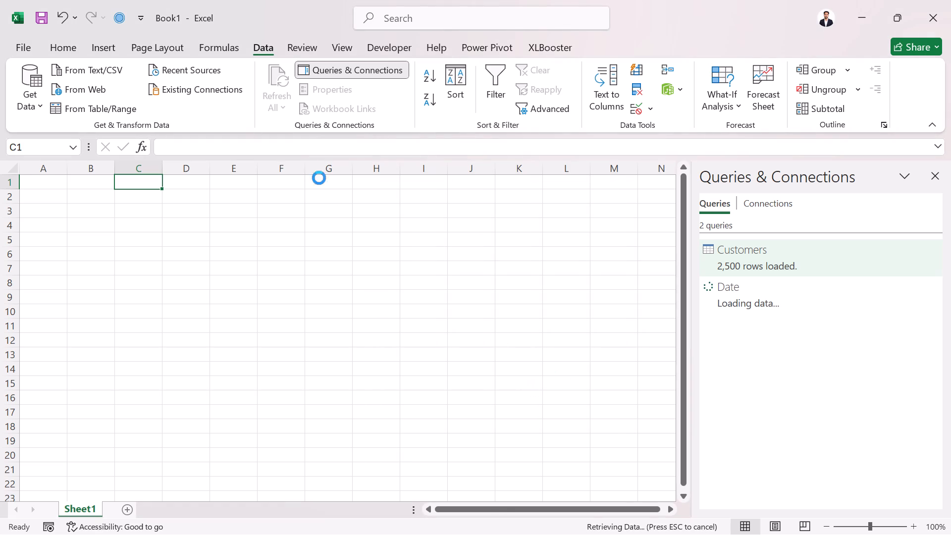
Import Products.csv from the practice folder with Only Create Connection and add its data to the Data Model.
left_click(84, 70)
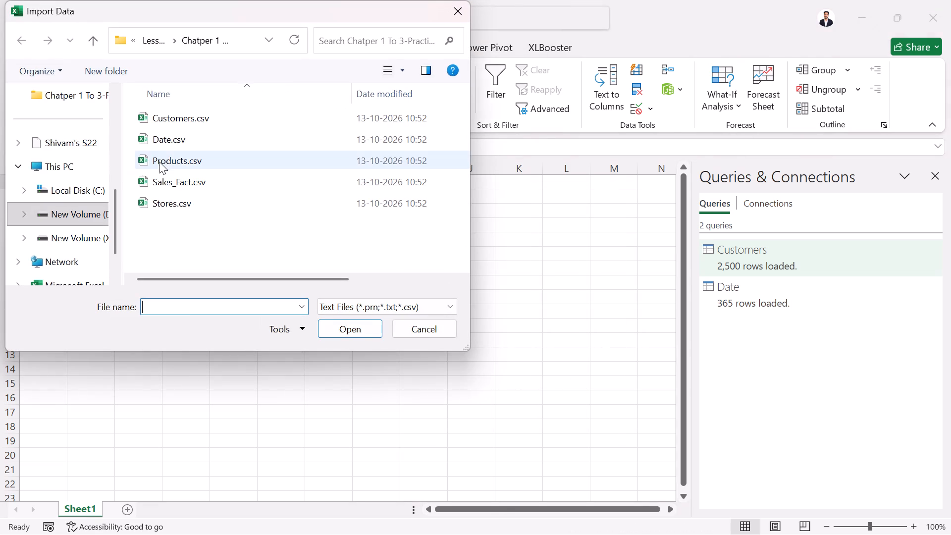
double_click(168, 161)
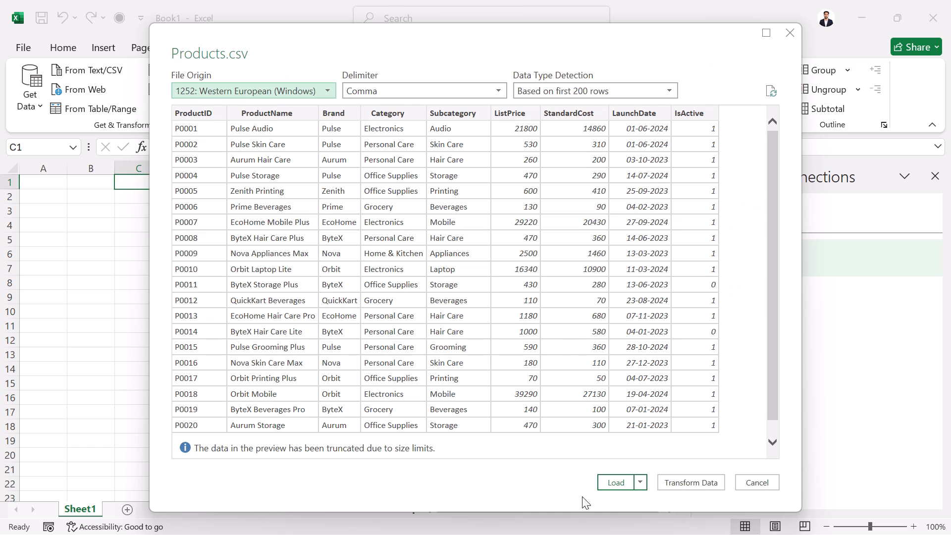
left_click(637, 484)
left_click(652, 508)
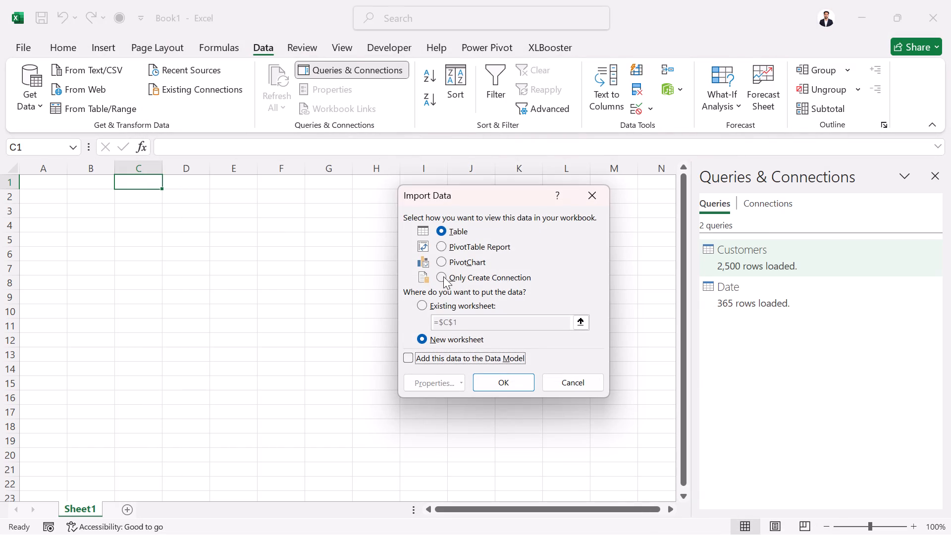
left_click(443, 276)
left_click(431, 351)
left_click(475, 369)
left_click(481, 363)
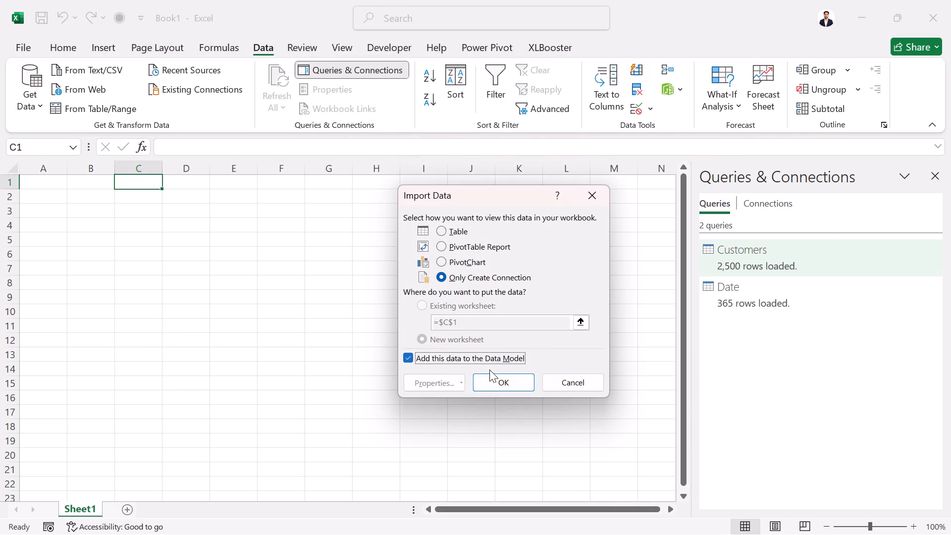
left_click(496, 379)
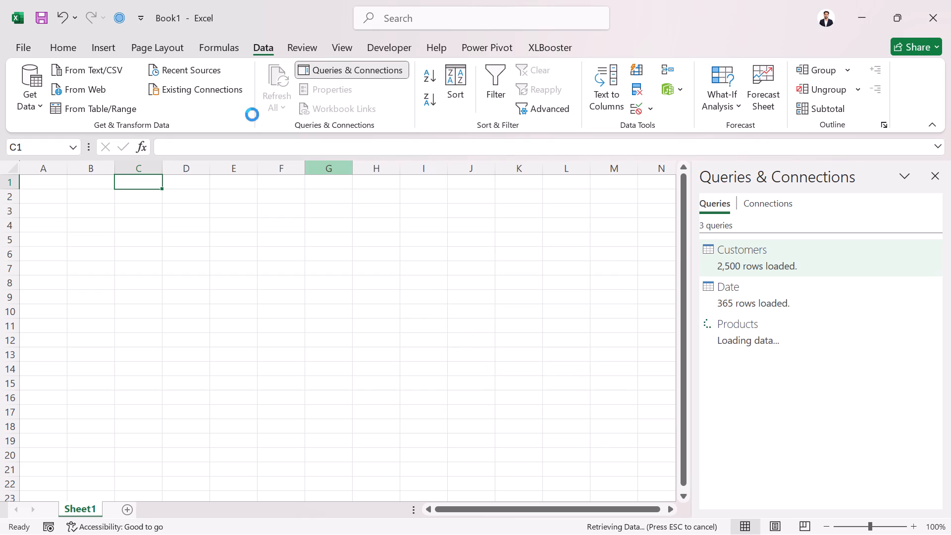
Import Sales_Fact.csv from the practice folder with Only Create Connection and add its data to the Data Model.
left_click(96, 70)
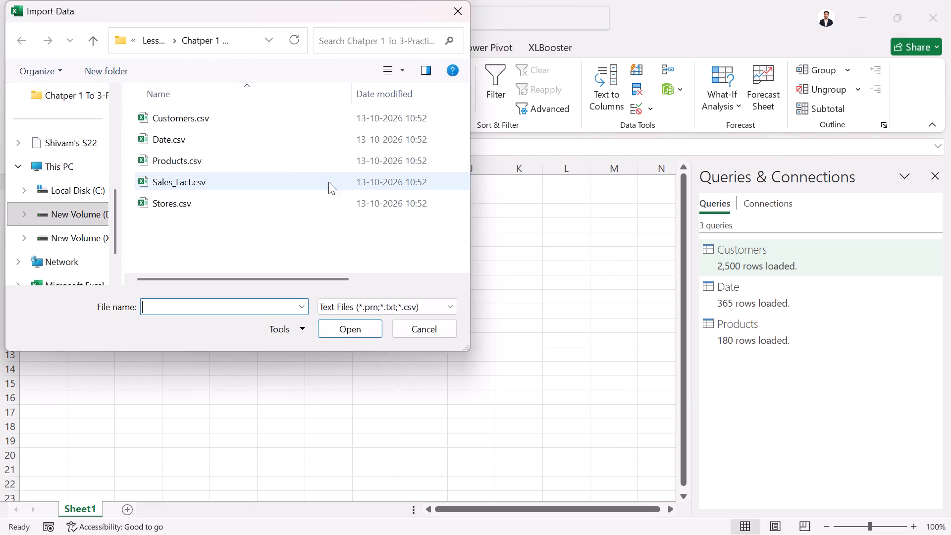
left_click(287, 185)
left_click(287, 185)
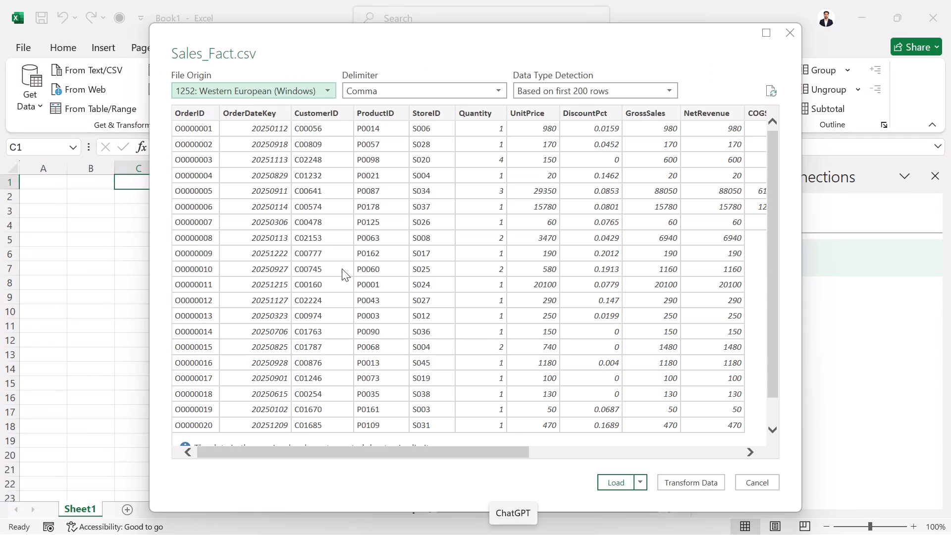
left_click(644, 481)
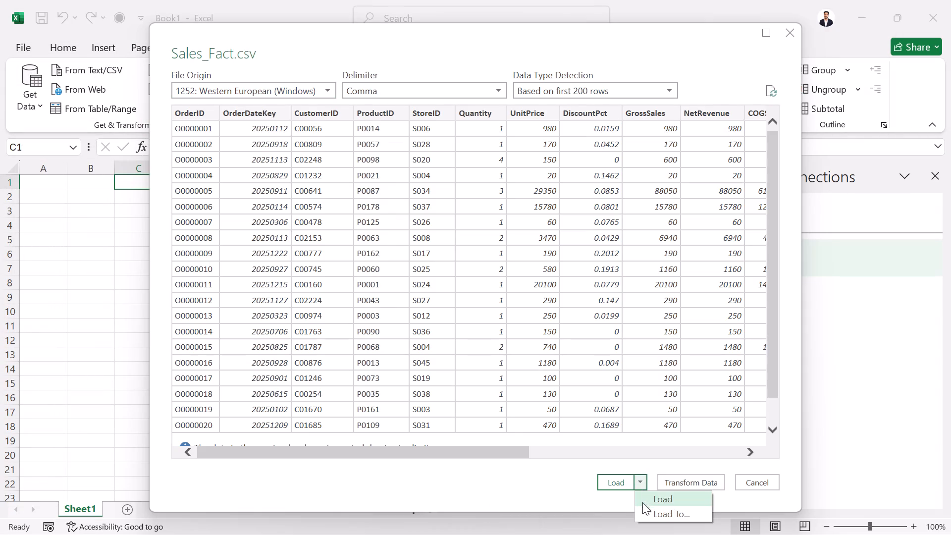
left_click(646, 507)
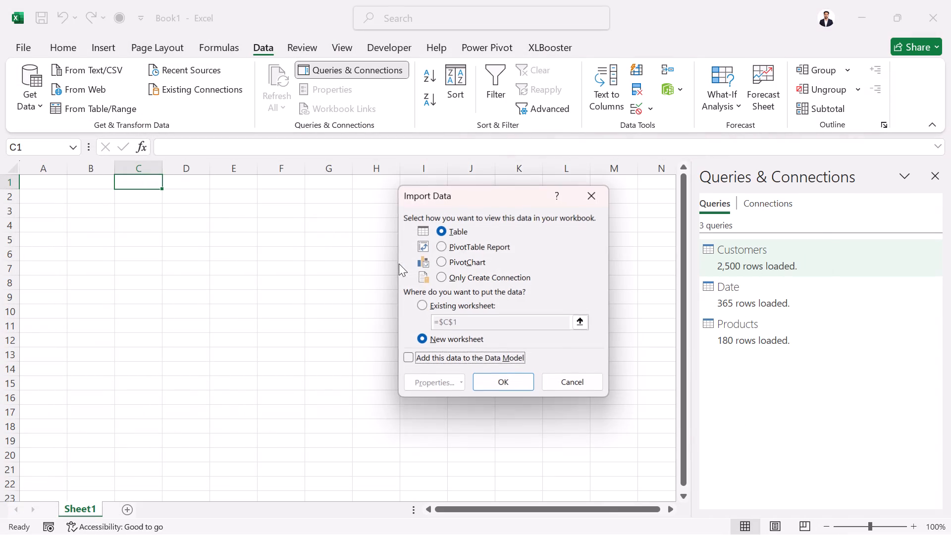
left_click(446, 280)
left_click(443, 351)
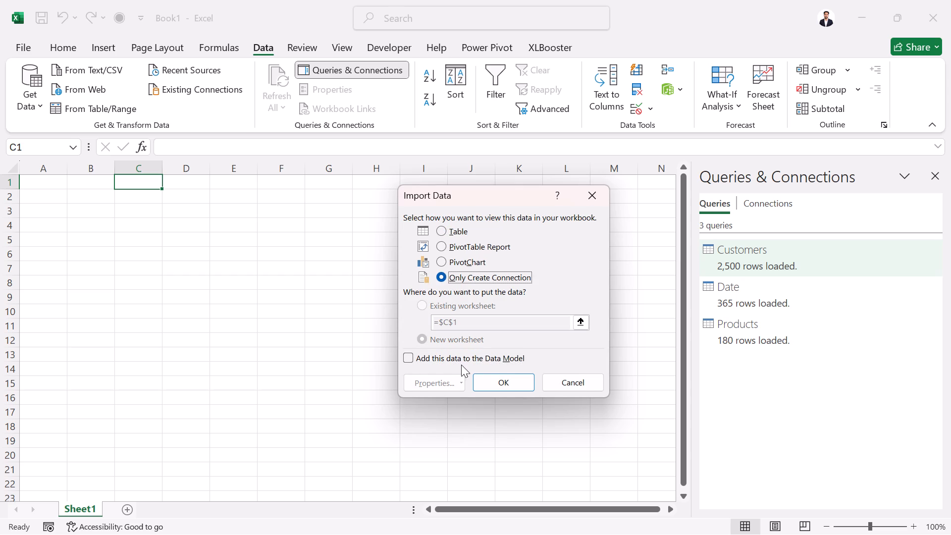
left_click(461, 365)
left_click(486, 362)
left_click(506, 380)
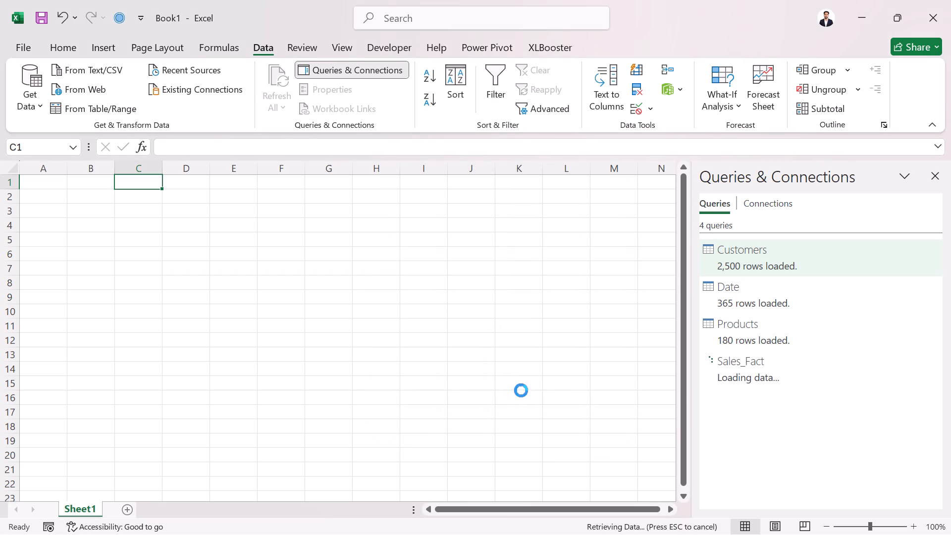
Import Stores.csv from the practice folder with Only Create Connection and add its data to the Data Model.
left_click(102, 71)
double_click(258, 203)
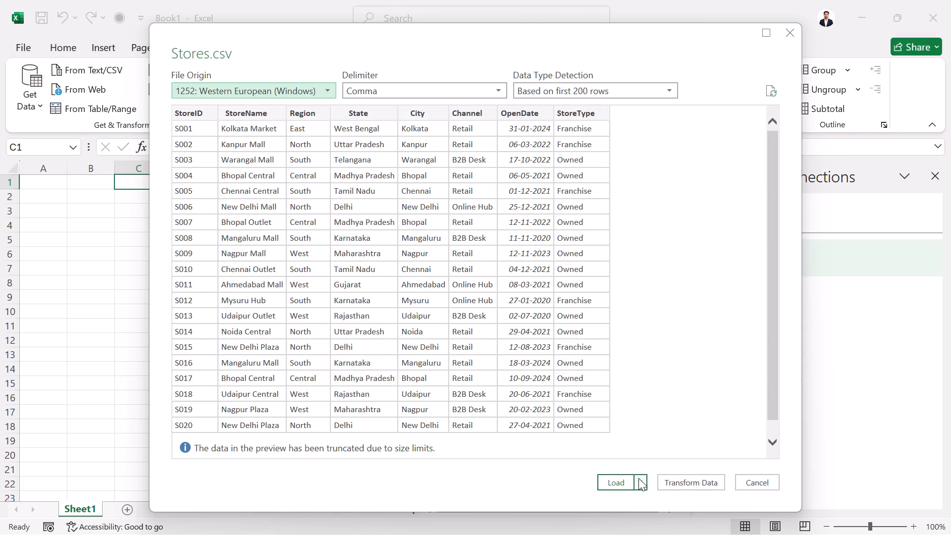
left_click(640, 481)
left_click(640, 510)
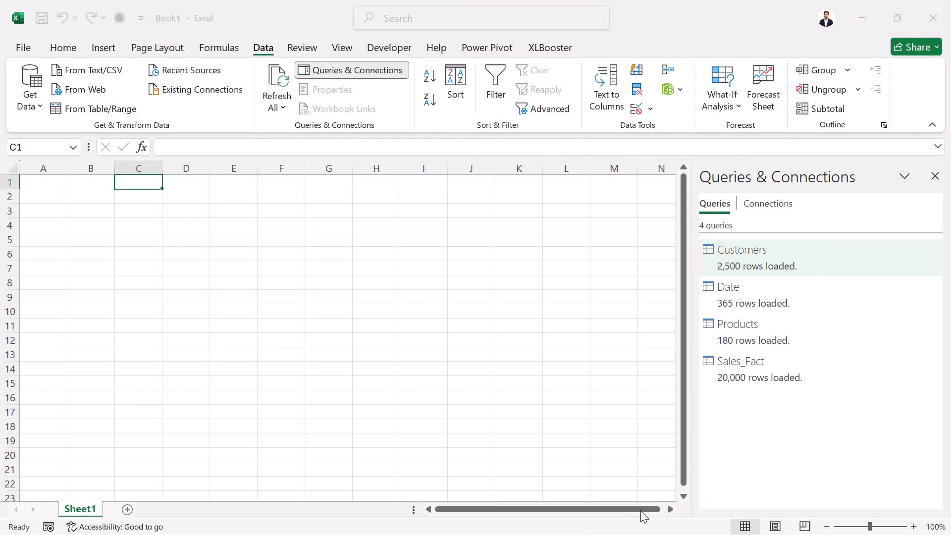
left_click(483, 283)
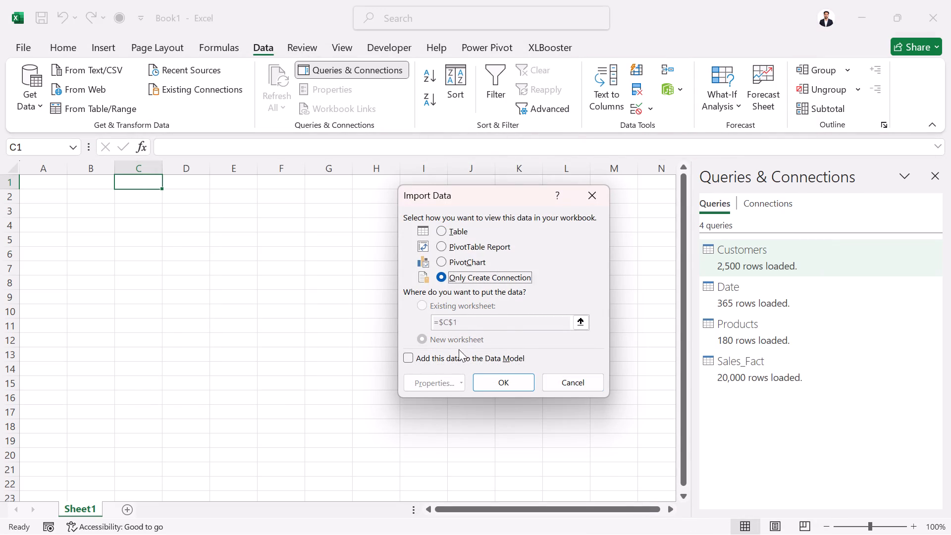
left_click(454, 356)
left_click(530, 384)
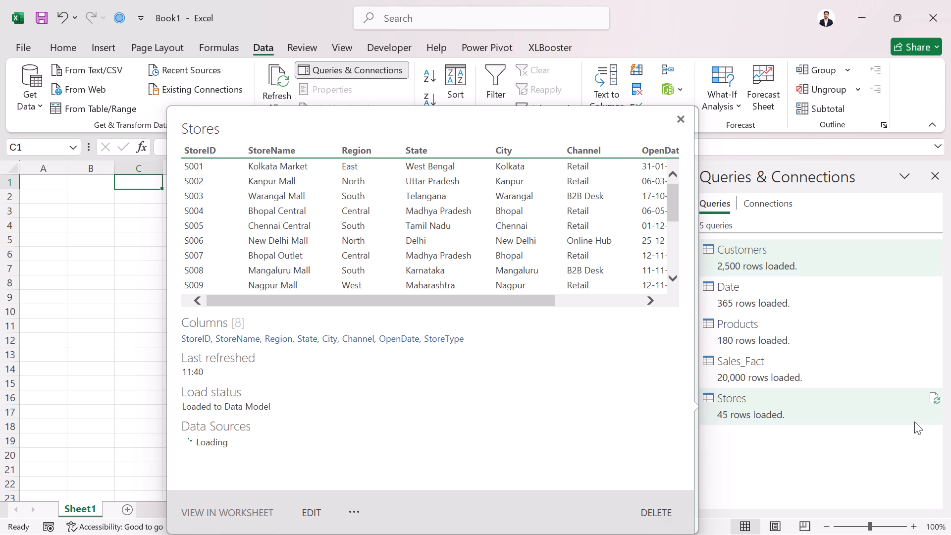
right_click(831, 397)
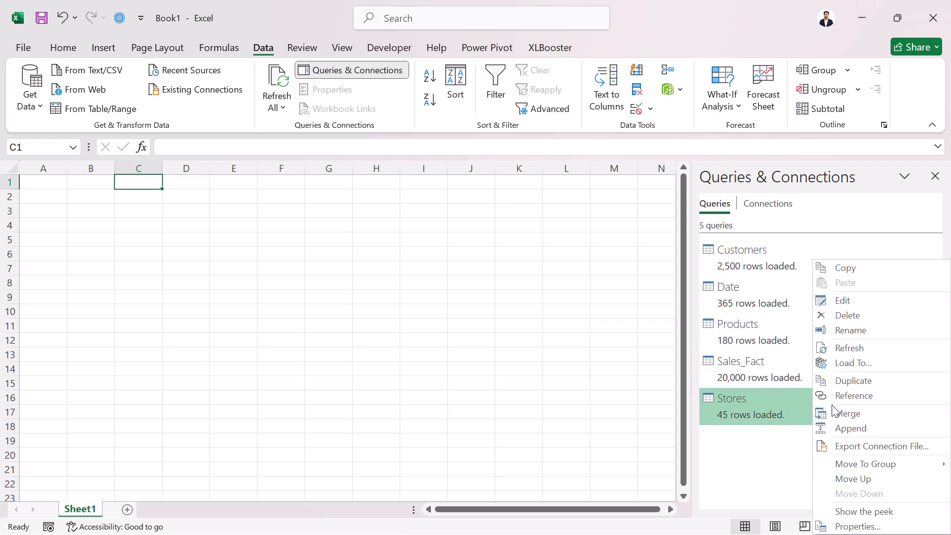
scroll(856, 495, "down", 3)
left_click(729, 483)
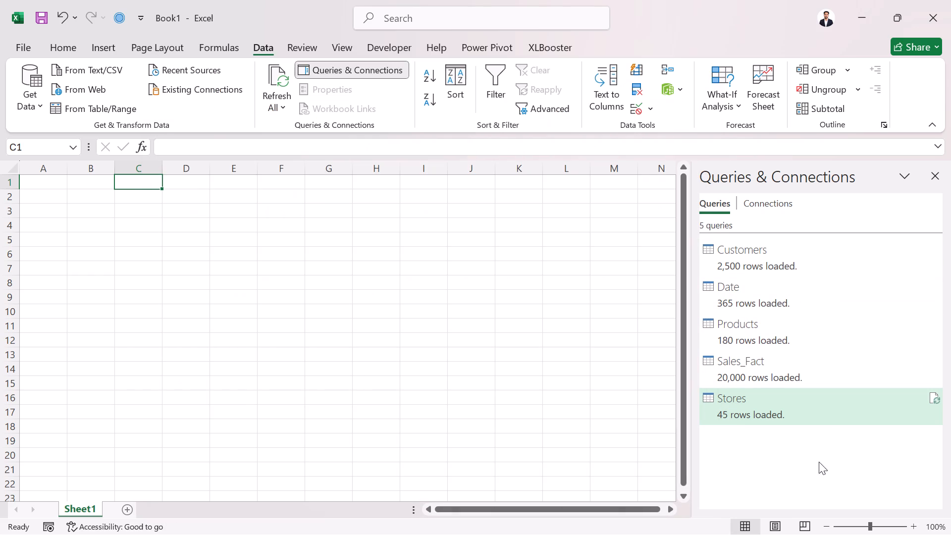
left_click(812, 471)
Switch to the Brave browser, reload the university's Apply Online page and look through its admission notes and previous term result details.
left_click(567, 516)
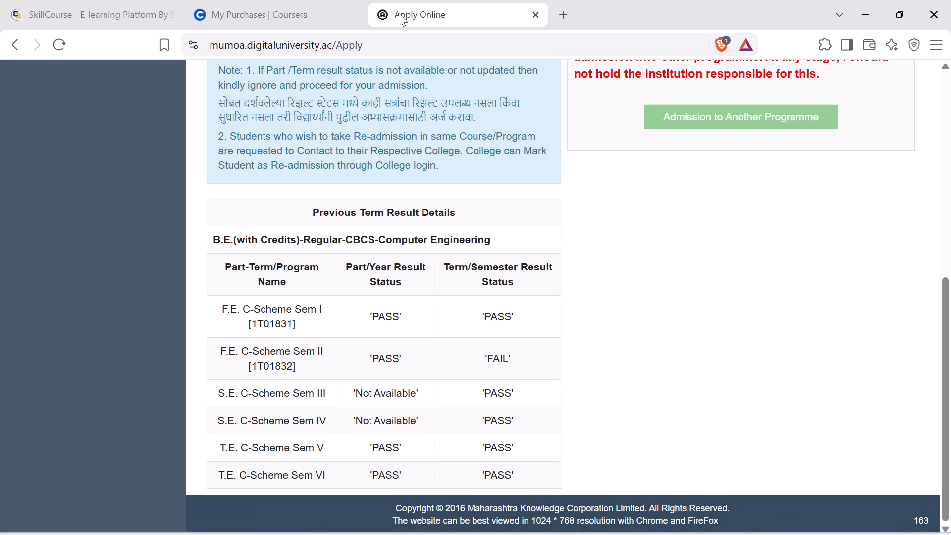
left_click(48, 51)
left_click(54, 46)
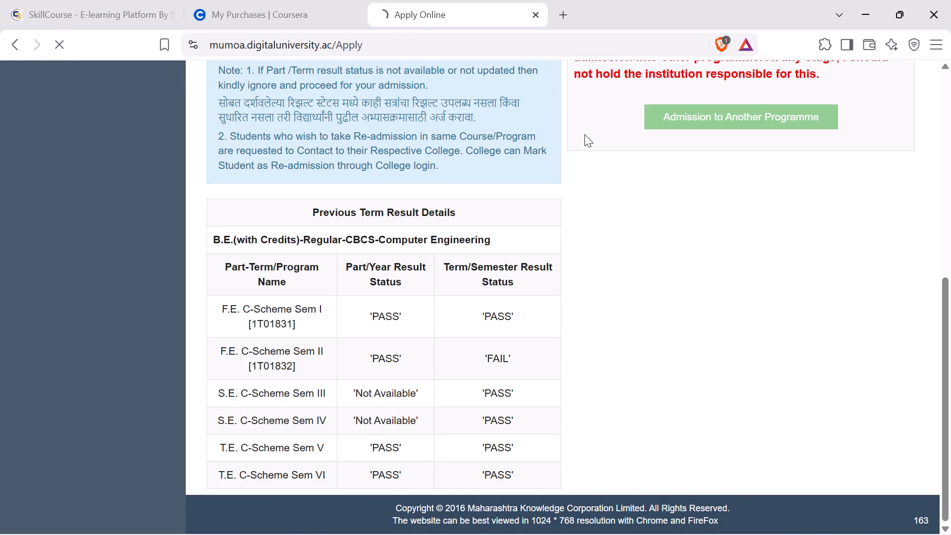
scroll(625, 233, "up", 4)
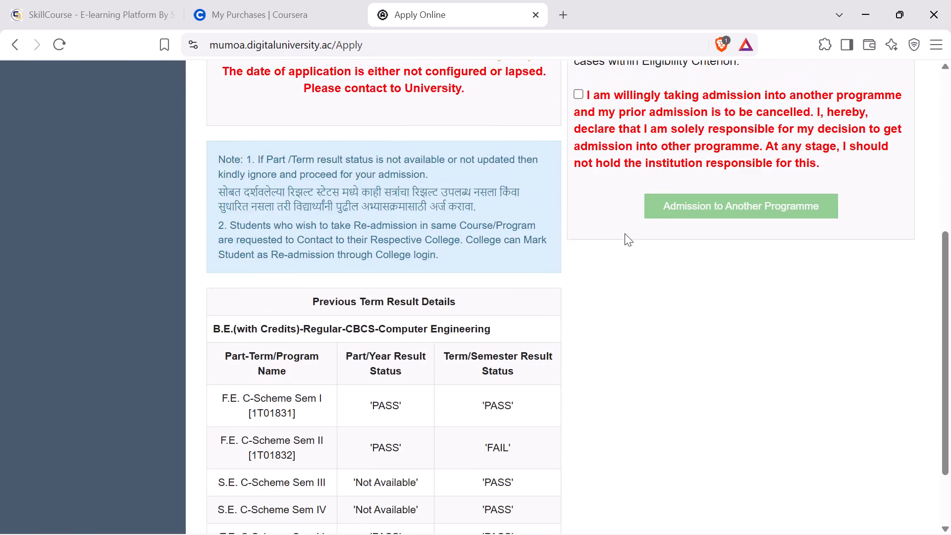
scroll(625, 233, "up", 1)
left_click(60, 42)
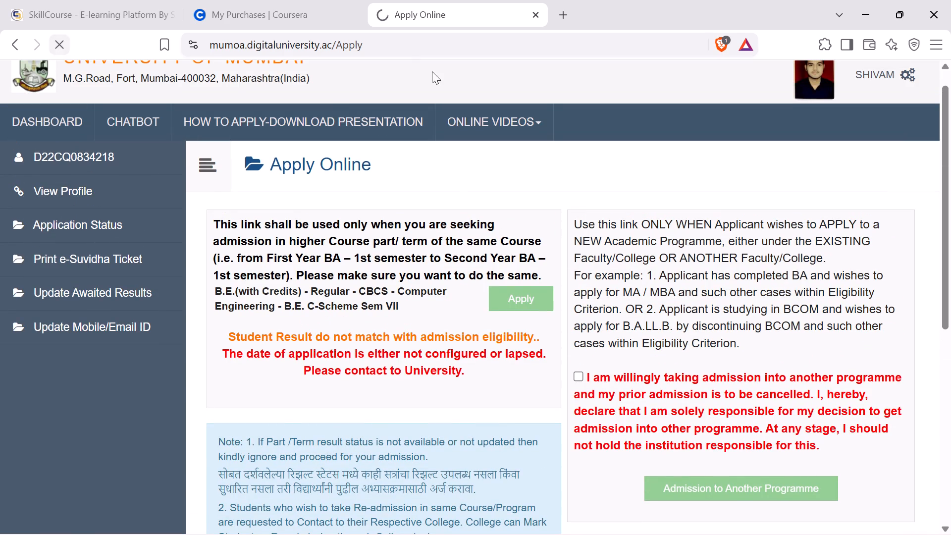
scroll(524, 318, "down", 5)
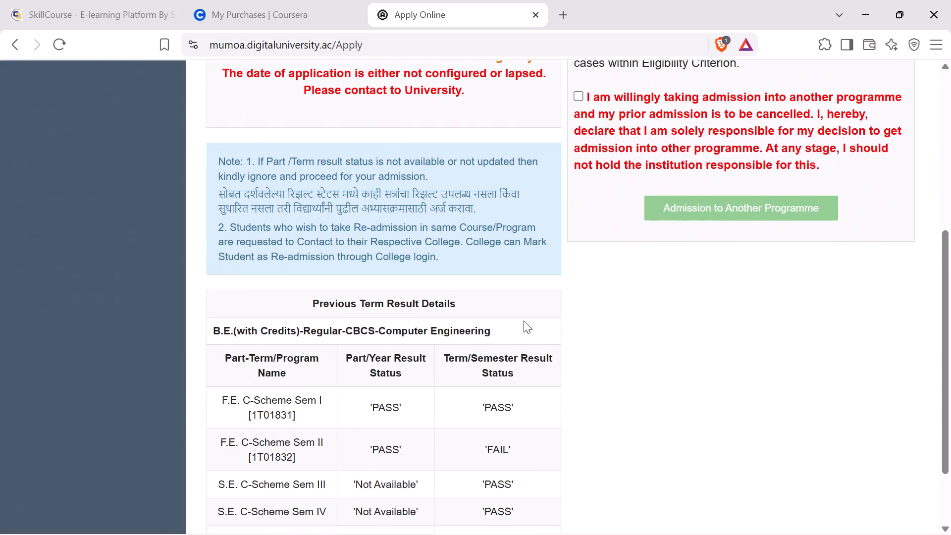
Reload the university's Apply Online page and look through its application notices and previous term result details again.
scroll(542, 348, "up", 1)
scroll(542, 348, "down", 1)
scroll(542, 348, "up", 7)
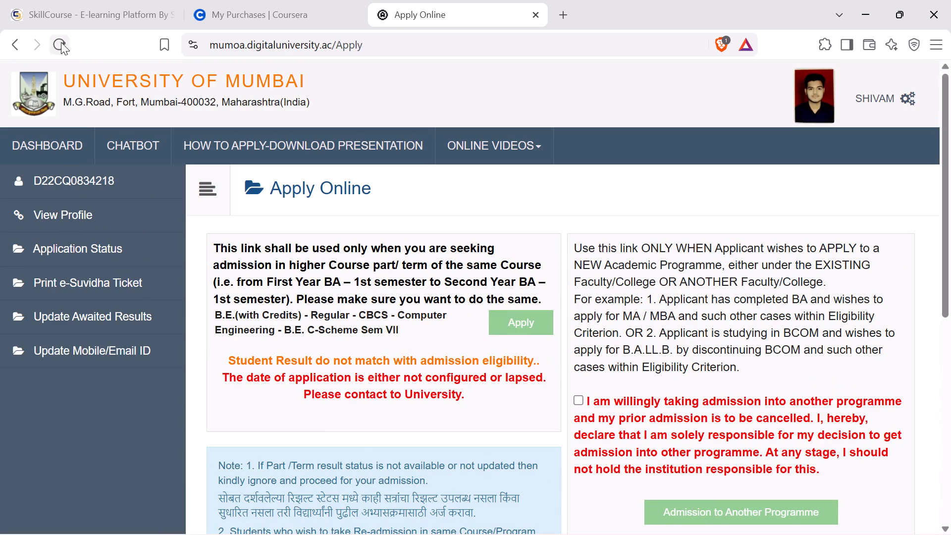
triple_click(61, 42)
triple_click(61, 42)
scroll(461, 278, "down", 5)
scroll(500, 343, "down", 6)
scroll(581, 353, "up", 3)
scroll(585, 353, "down", 1)
scroll(585, 353, "up", 9)
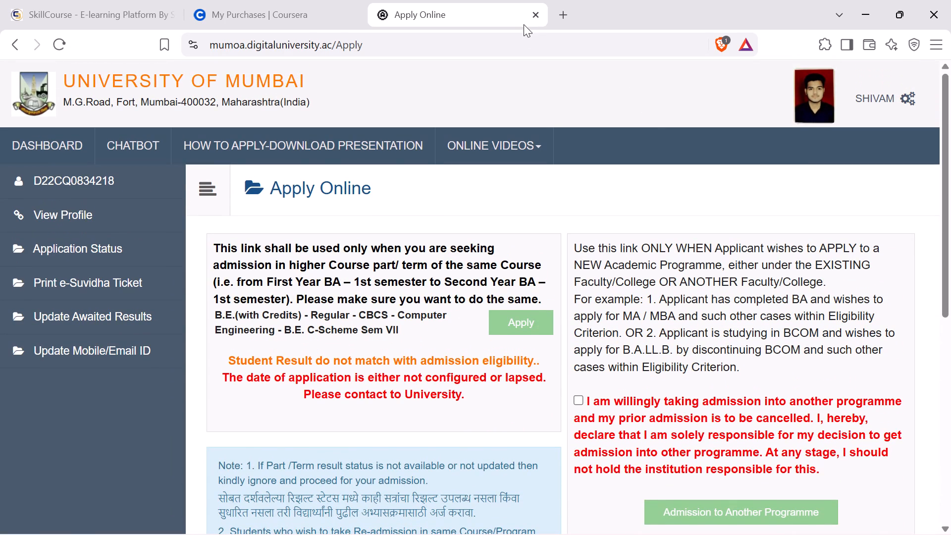
Reopen the Apply Online page's copied address in a new browser tab and close the original tab.
triple_click(448, 44)
left_click(448, 44)
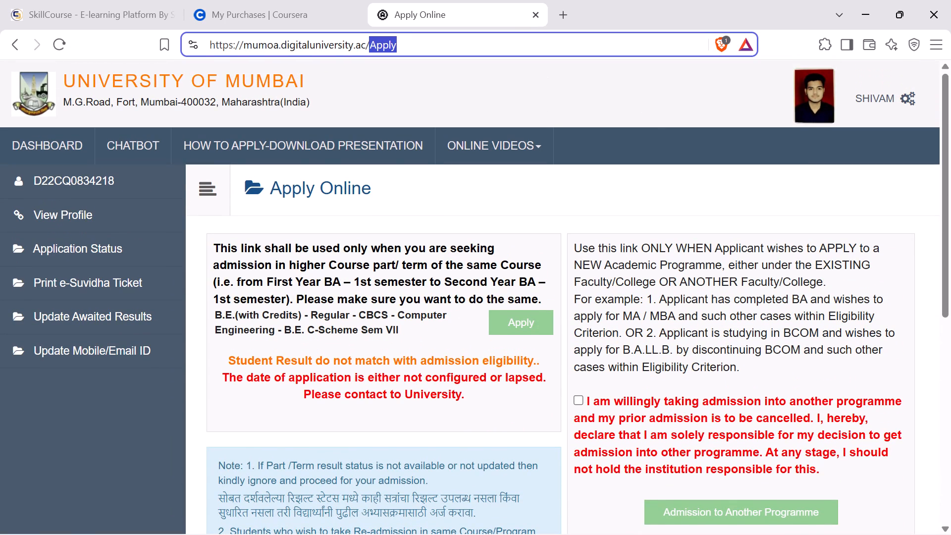
triple_click(448, 44)
key("ctrl+c")
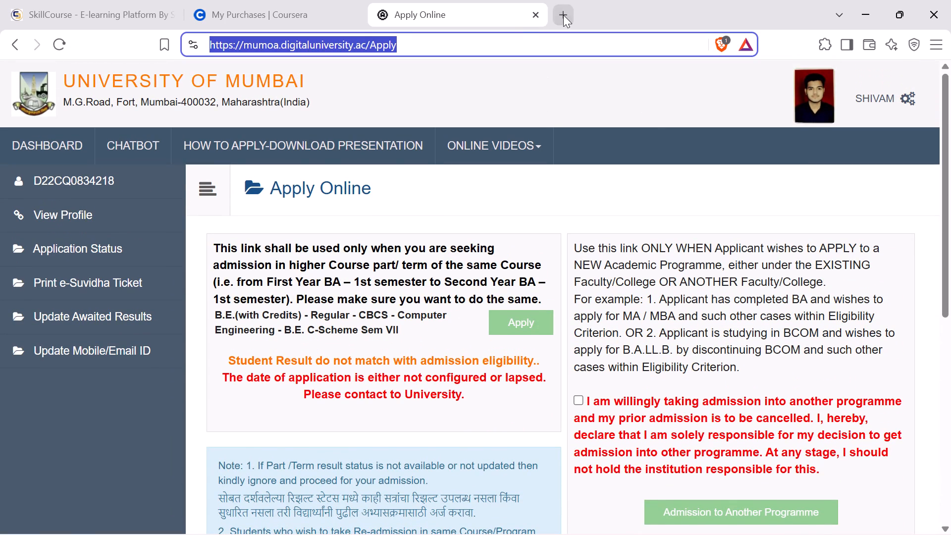
left_click(566, 14, "ctrl")
key("ctrl+v")
key("Return")
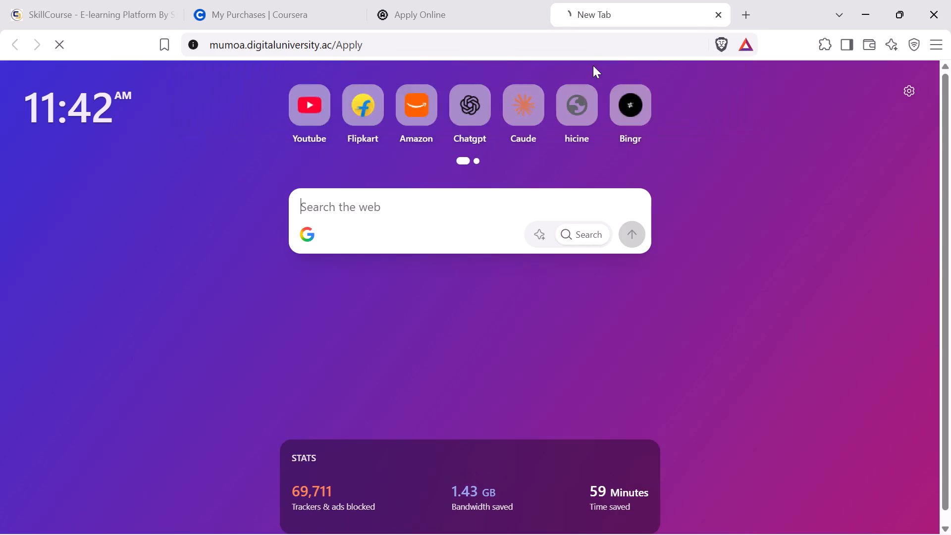
left_click(532, 12)
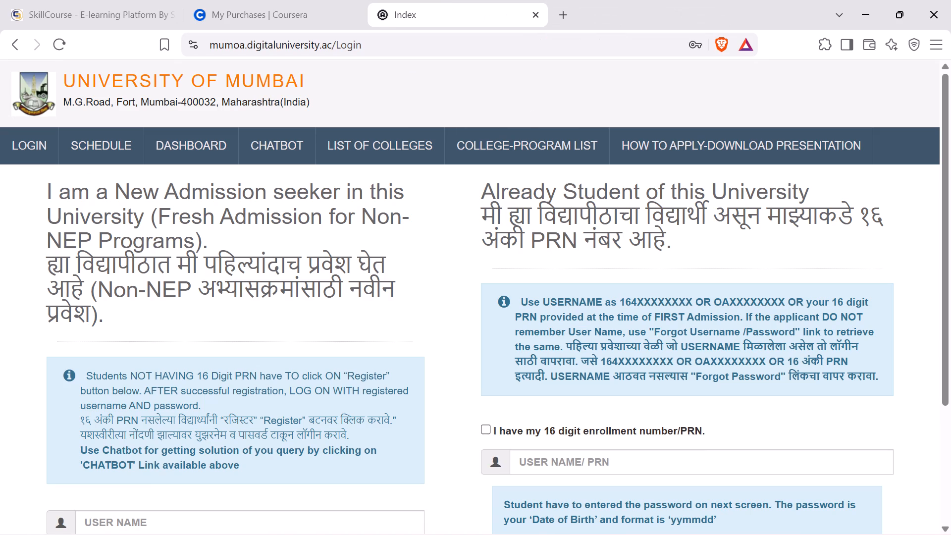
Select the existing-student login with a 16-digit enrollment number, fill in the saved PRN and proceed to the password screen.
scroll(535, 374, "down", 1)
scroll(534, 380, "up", 1)
scroll(534, 380, "down", 1)
left_click(490, 349)
left_click(488, 357)
left_click(523, 379)
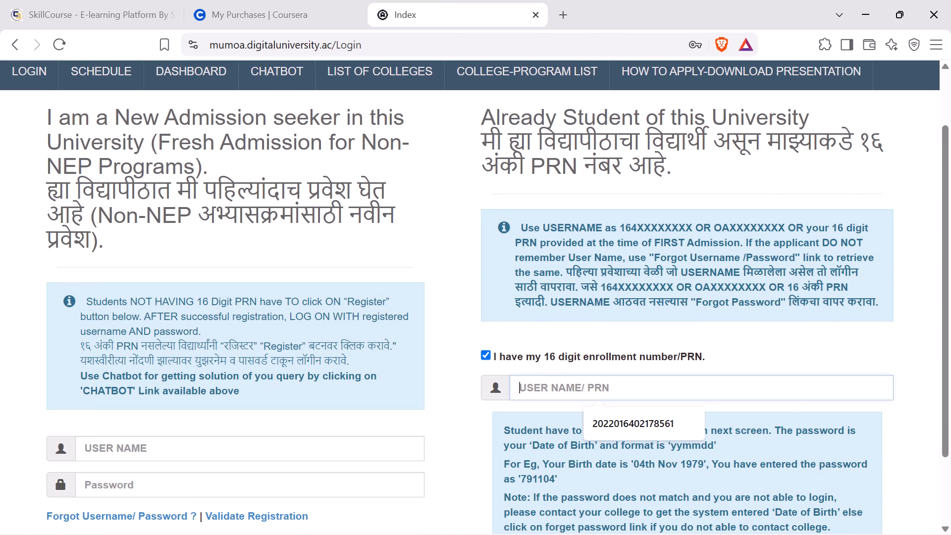
left_click(640, 434)
scroll(618, 428, "down", 5)
left_click(528, 468)
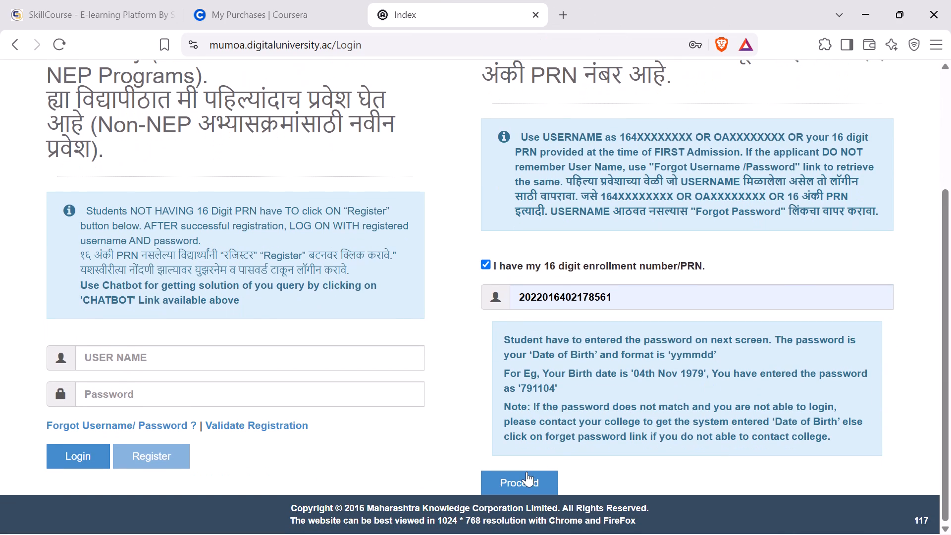
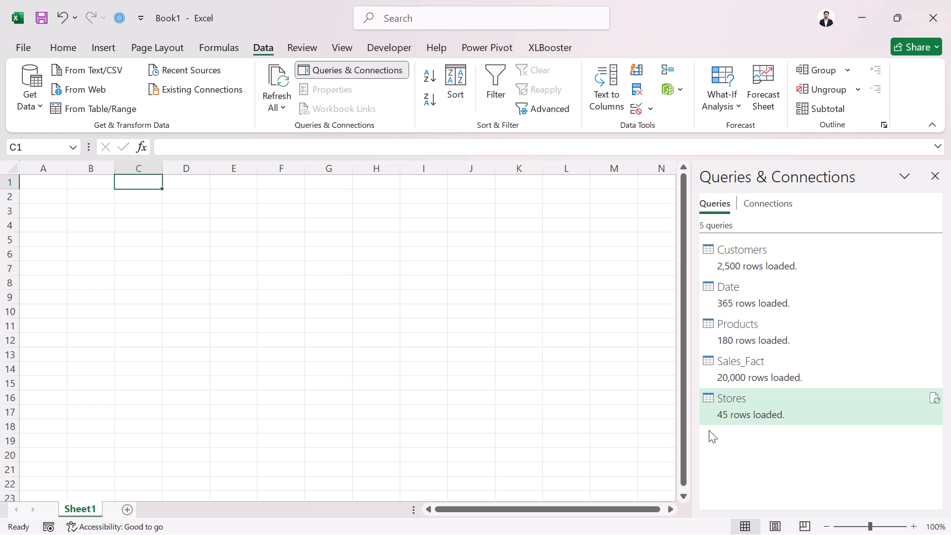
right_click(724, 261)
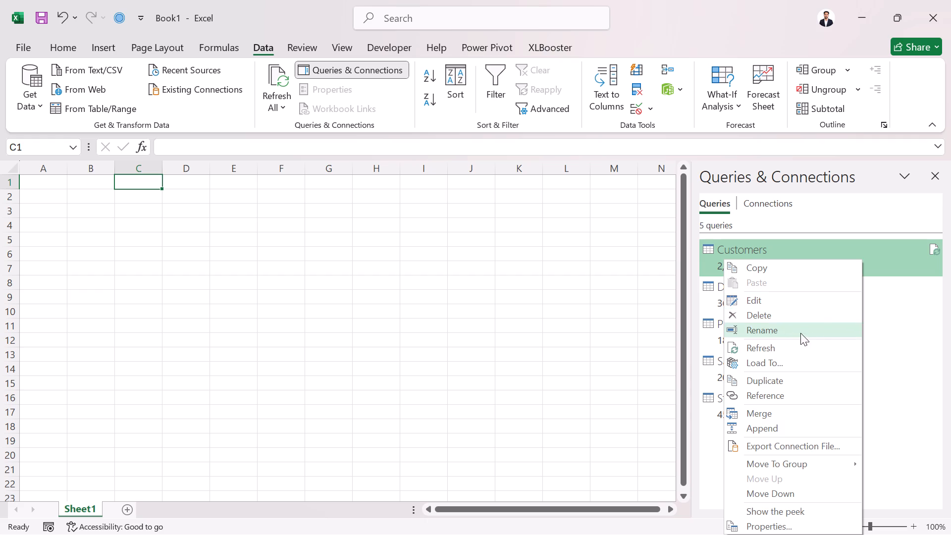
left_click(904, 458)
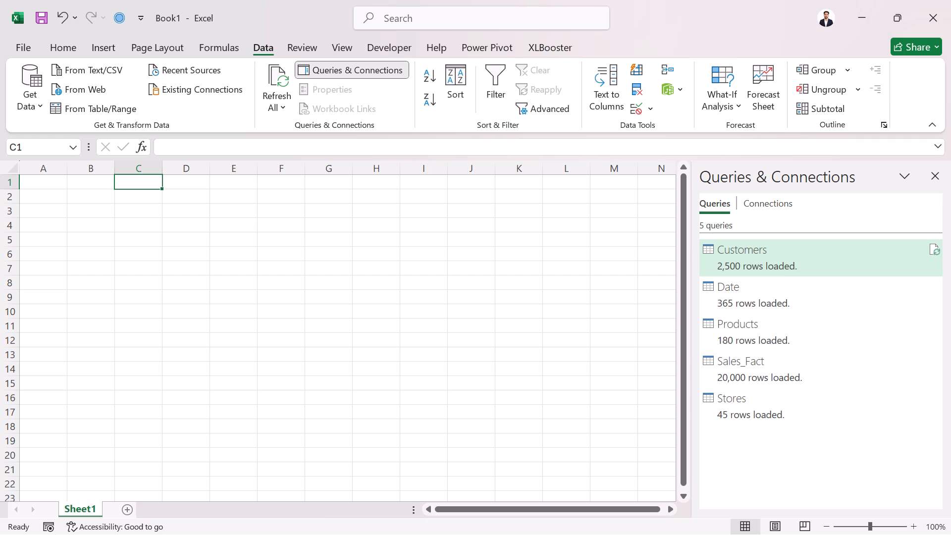
Open the workbook's Data Model in the Power Pivot window, maximize it and switch to Diagram View.
left_click(495, 44)
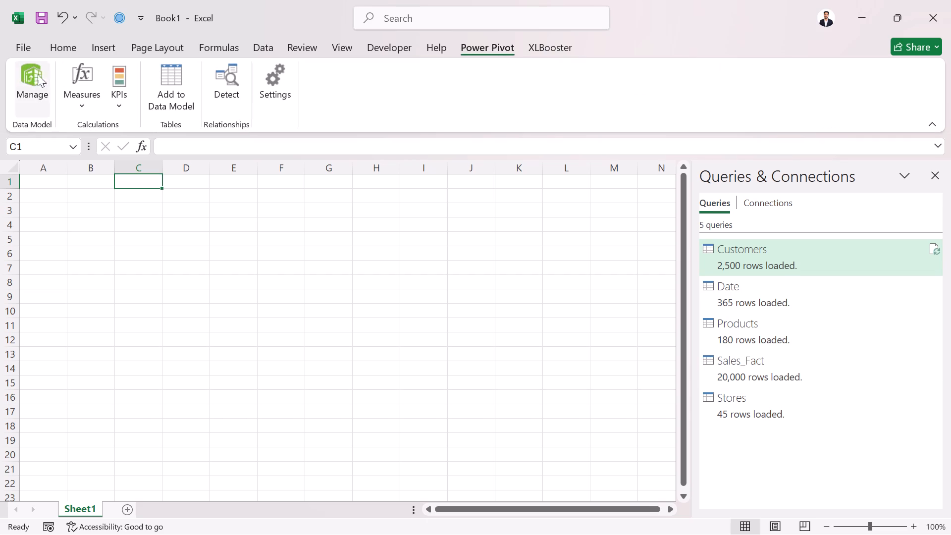
left_click(35, 74)
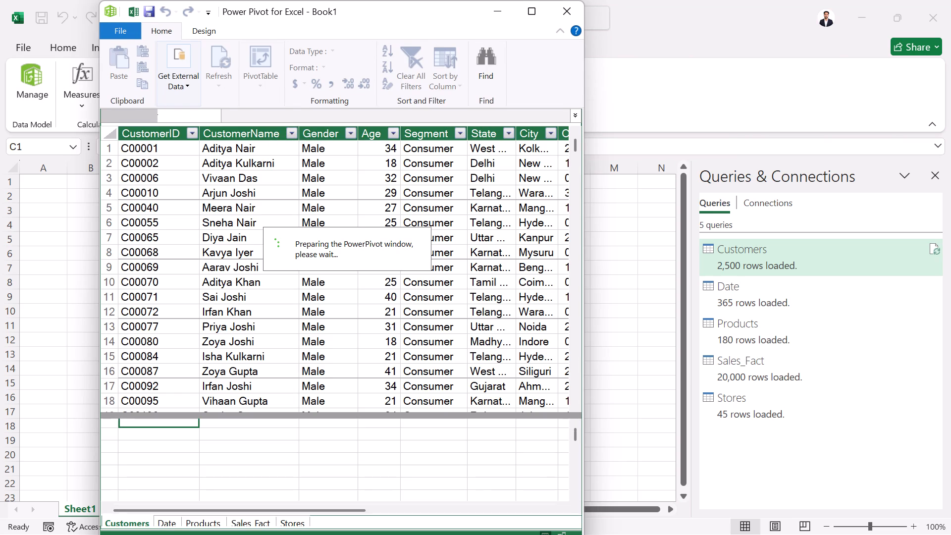
left_click(533, 11)
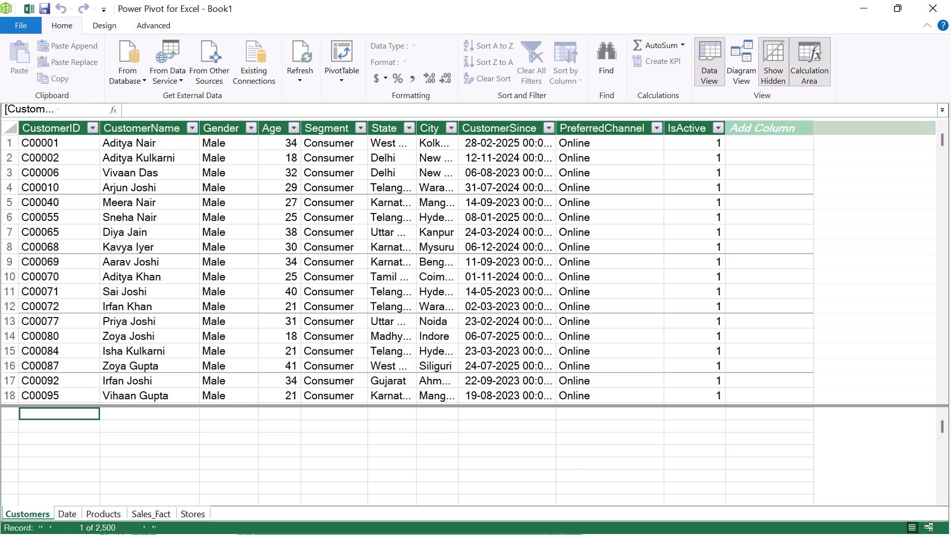
left_click(738, 65)
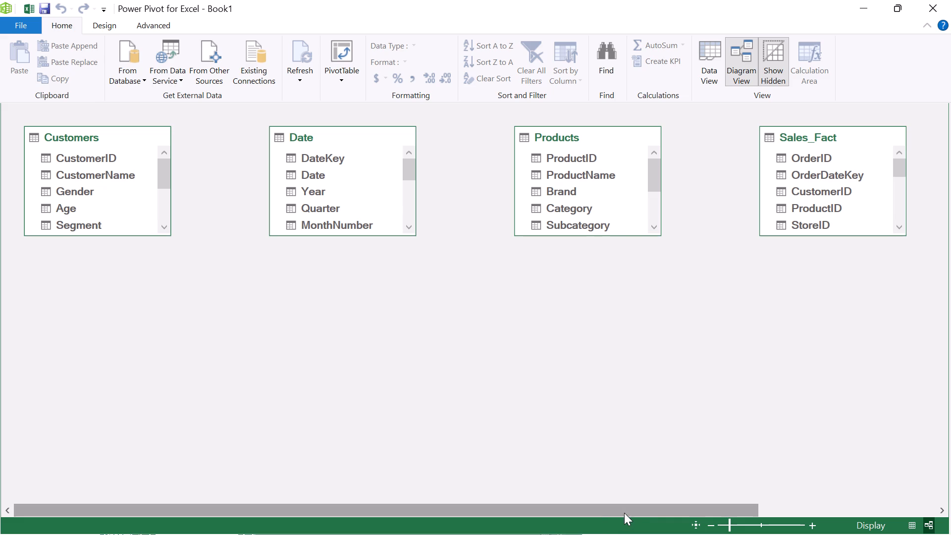
Lengthen the Customers and Date table boxes in the diagram so that all their fields fit without scrolling.
left_click_drag(634, 510, 534, 522)
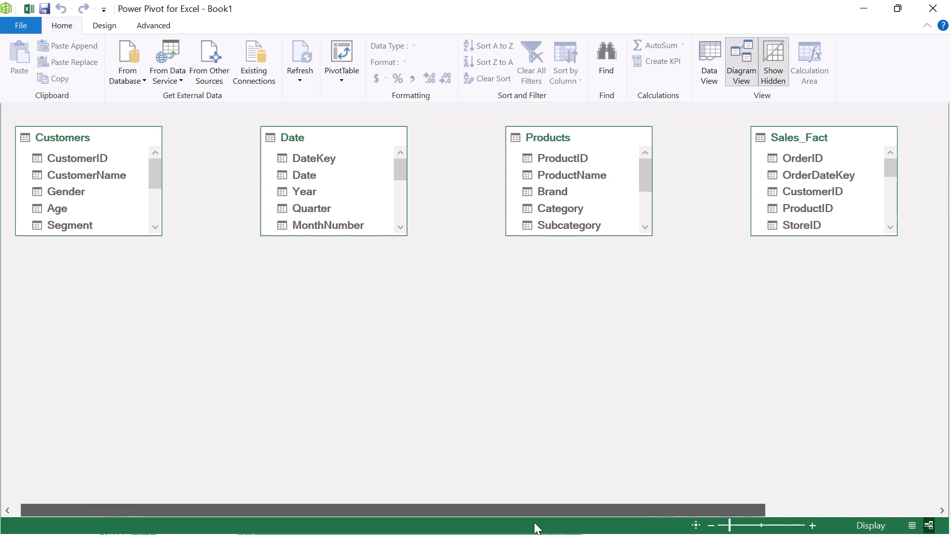
left_click_drag(534, 522, 527, 522)
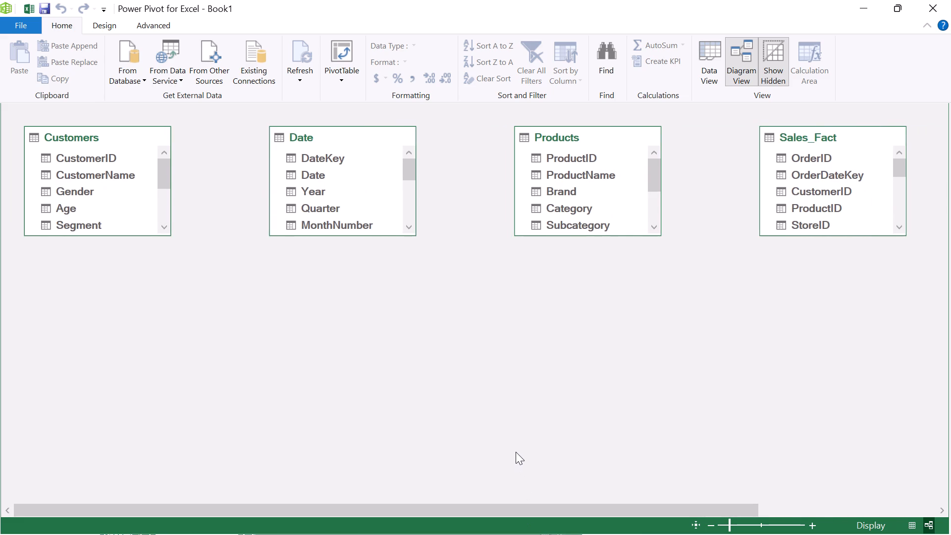
scroll(517, 450, "down", 10, "ctrl")
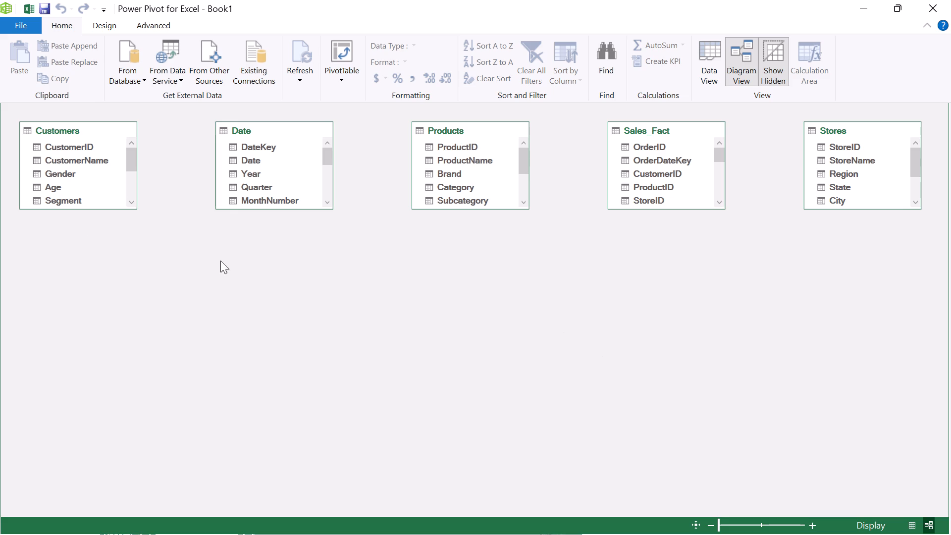
left_click_drag(84, 207, 86, 300)
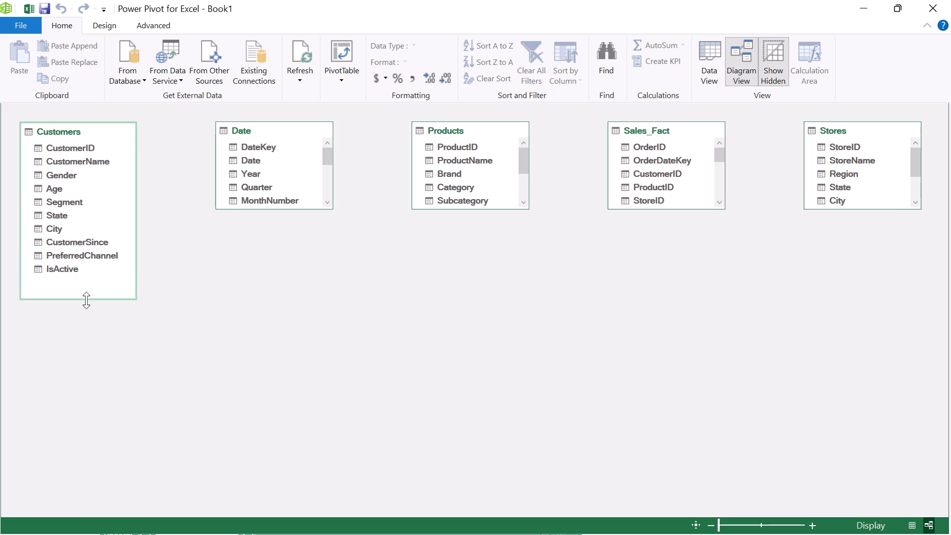
left_click_drag(86, 300, 88, 284)
left_click_drag(294, 209, 295, 286)
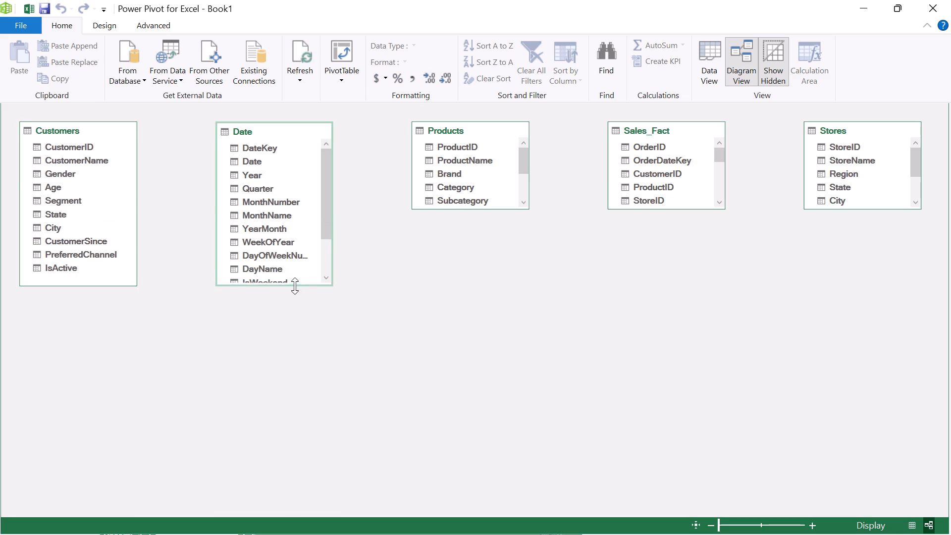
left_click_drag(295, 286, 294, 340)
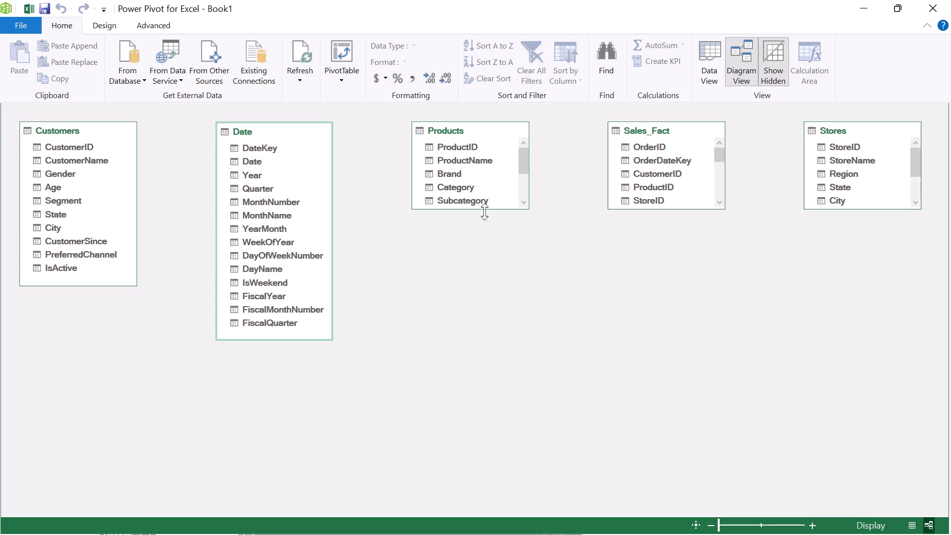
Rearrange the diagram so that the Sales_Fact table sits between Date and Products, level with the other tables.
left_click_drag(669, 128, 481, 227)
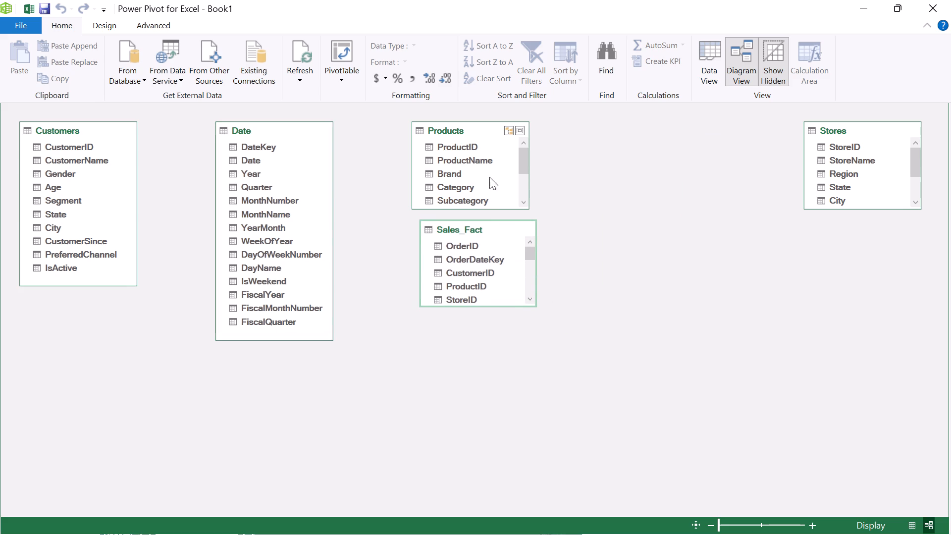
left_click_drag(469, 129, 526, 126)
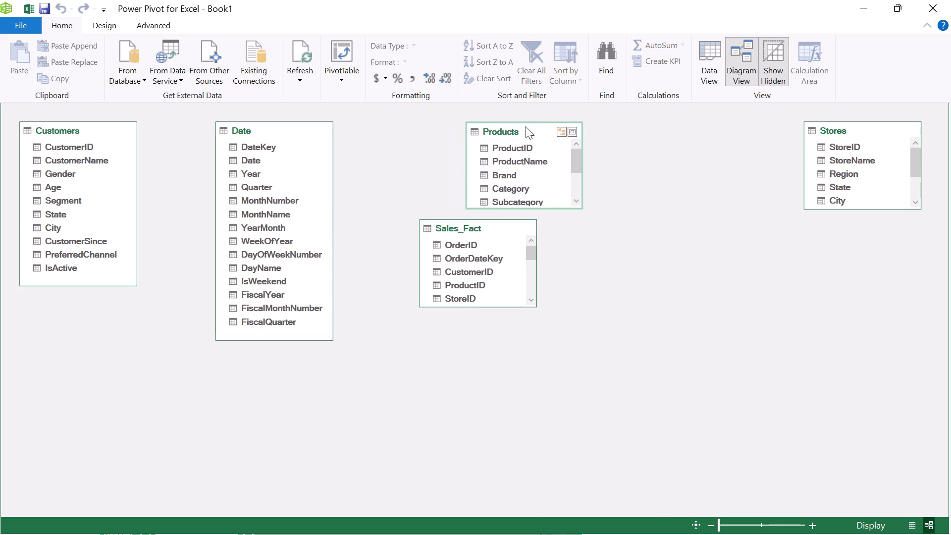
left_click_drag(526, 126, 650, 130)
left_click_drag(471, 224, 477, 144)
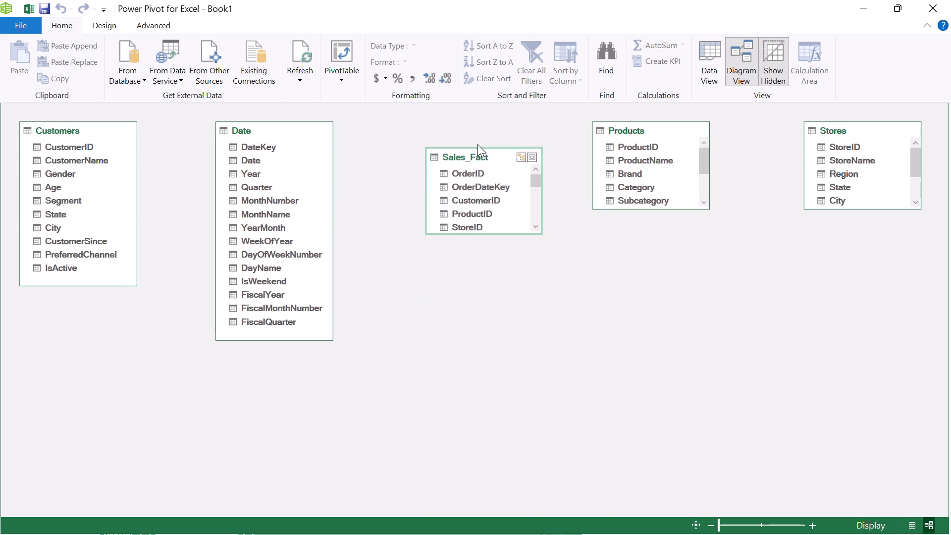
left_click_drag(477, 144, 460, 127)
Lengthen the Sales_Fact, Products and Stores table boxes so that all their fields fit without scrolling.
left_click_drag(466, 205, 466, 214)
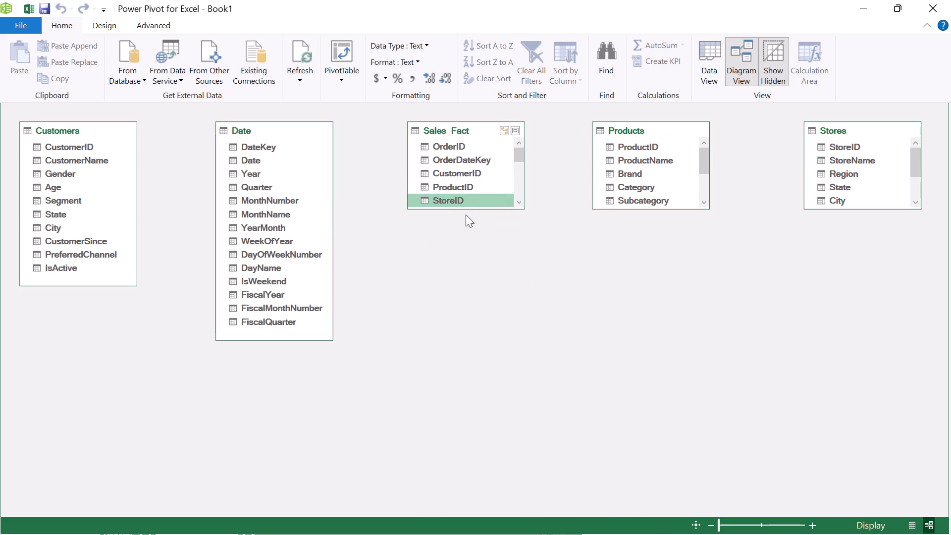
left_click_drag(470, 209, 477, 385)
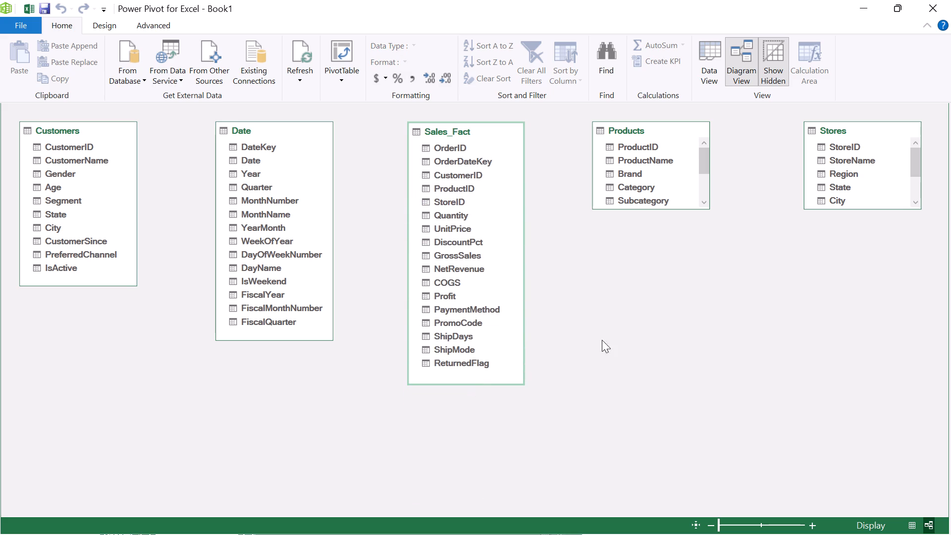
left_click_drag(644, 211, 656, 273)
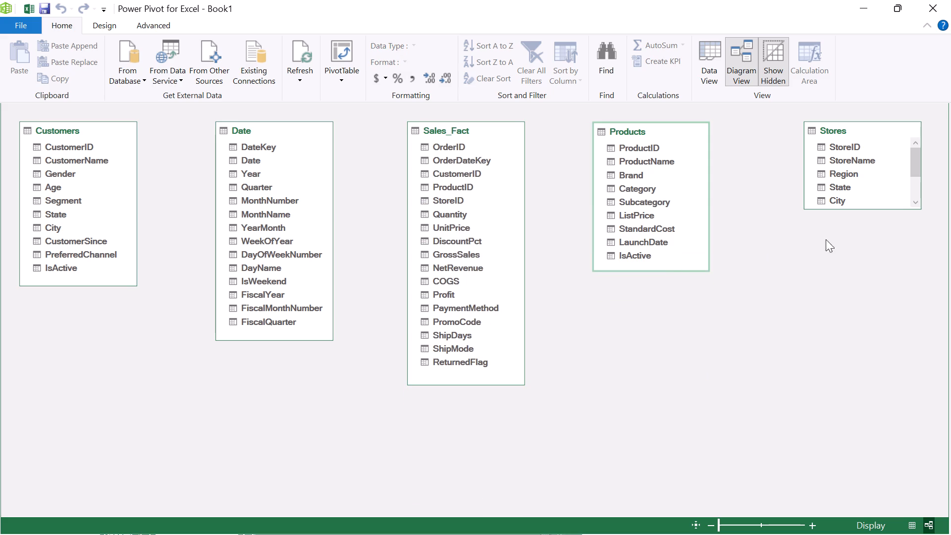
left_click_drag(870, 207, 858, 265)
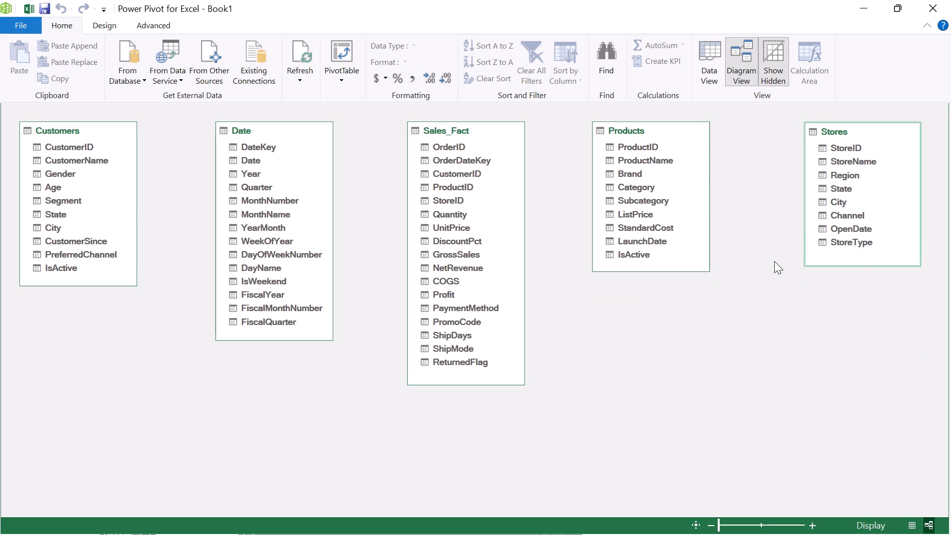
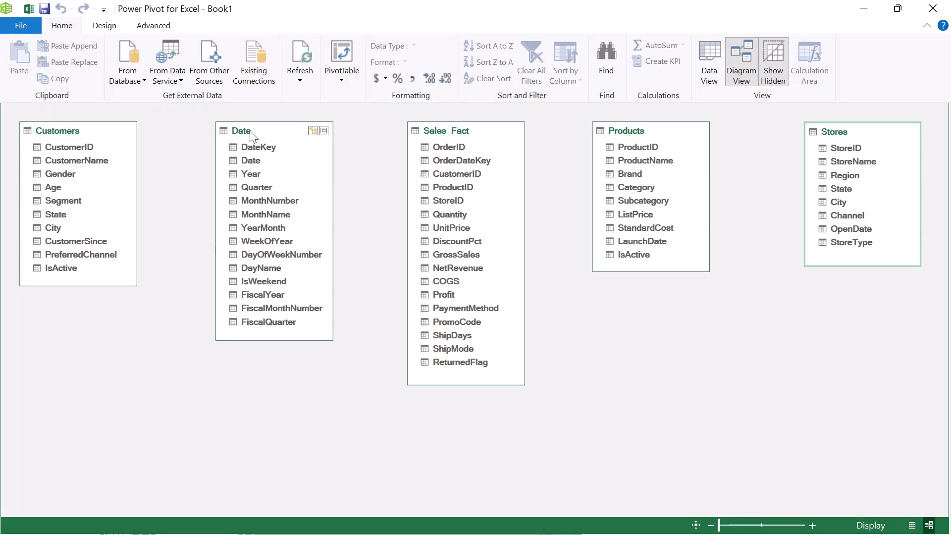
Create a relationship between DateKey in the Date table and OrderDateKey in the Sales_Fact table.
left_click_drag(259, 141, 401, 146)
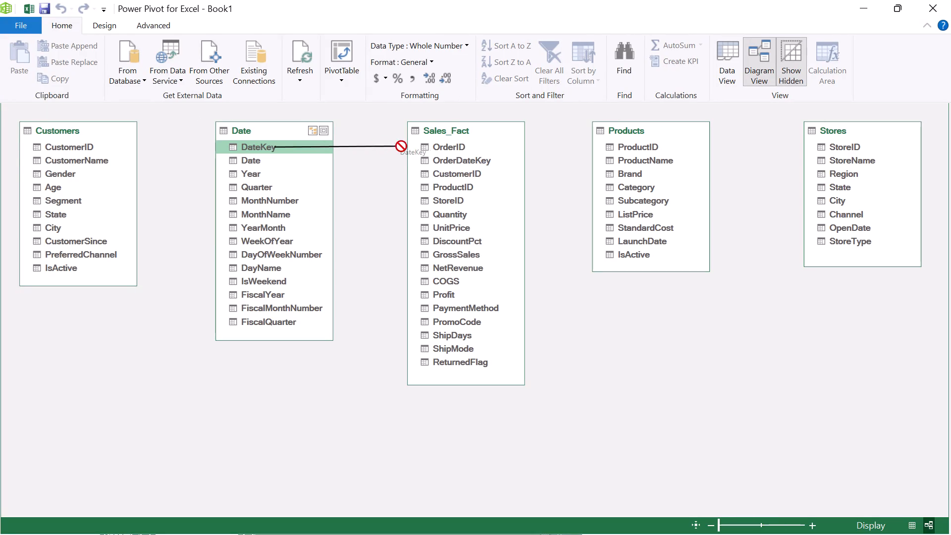
left_click_drag(401, 146, 434, 154)
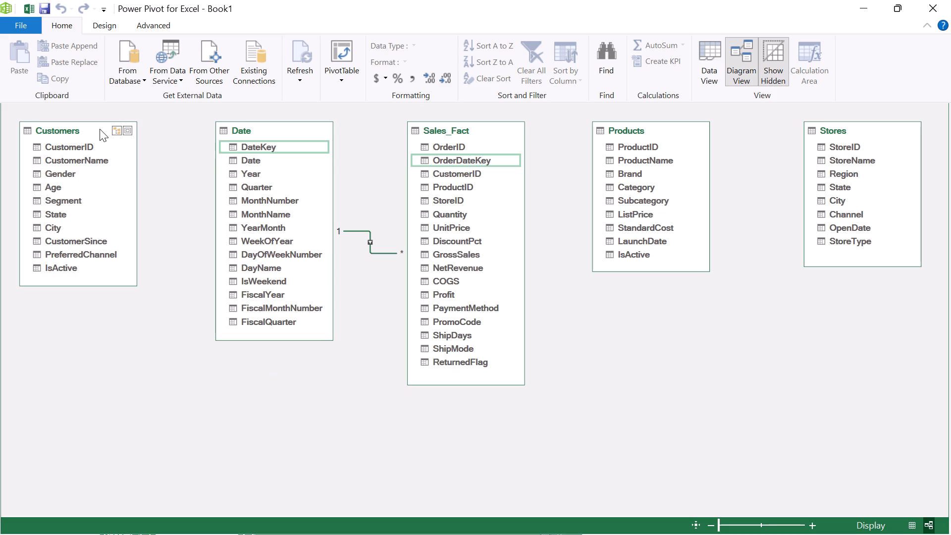
Place the Customers table directly below Date, shortening the Date box so that both fit on the canvas.
left_click_drag(99, 129, 299, 361)
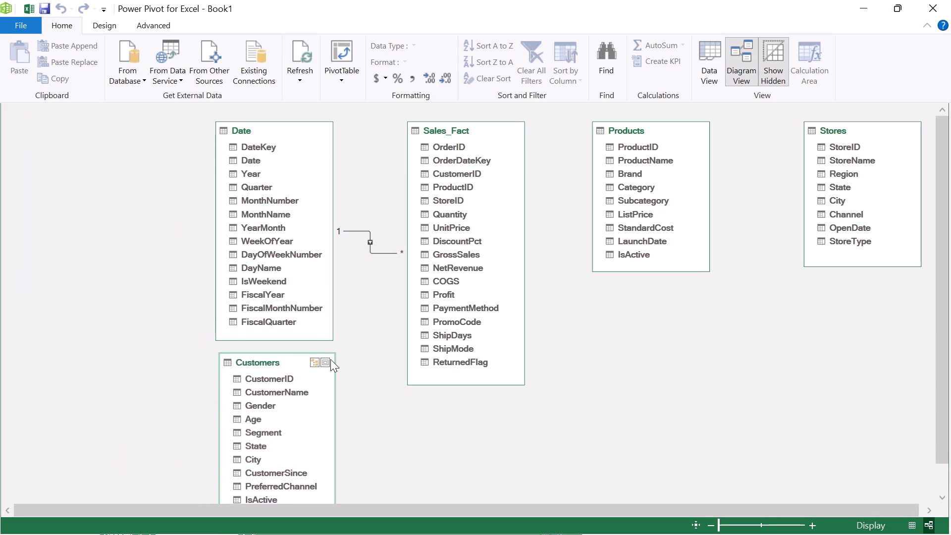
left_click_drag(277, 131, 280, 105)
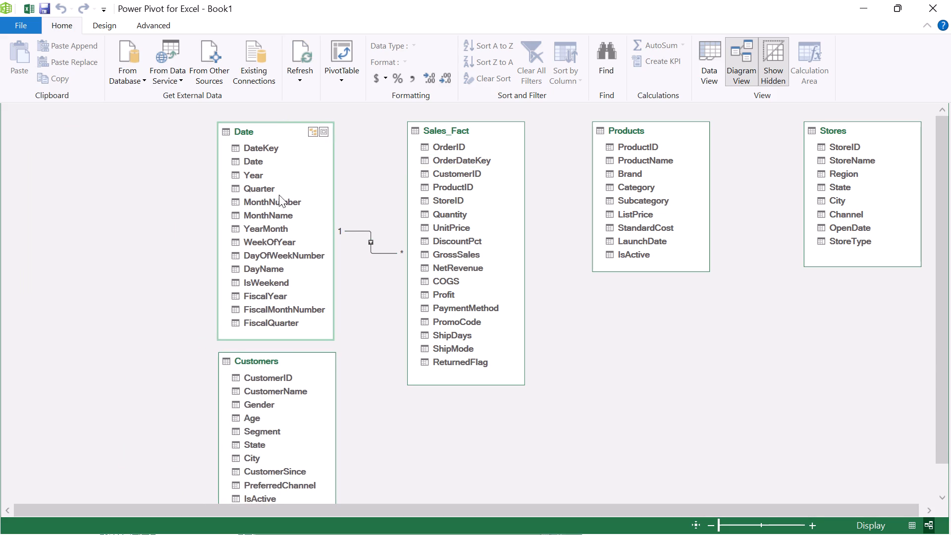
left_click_drag(292, 340, 292, 315)
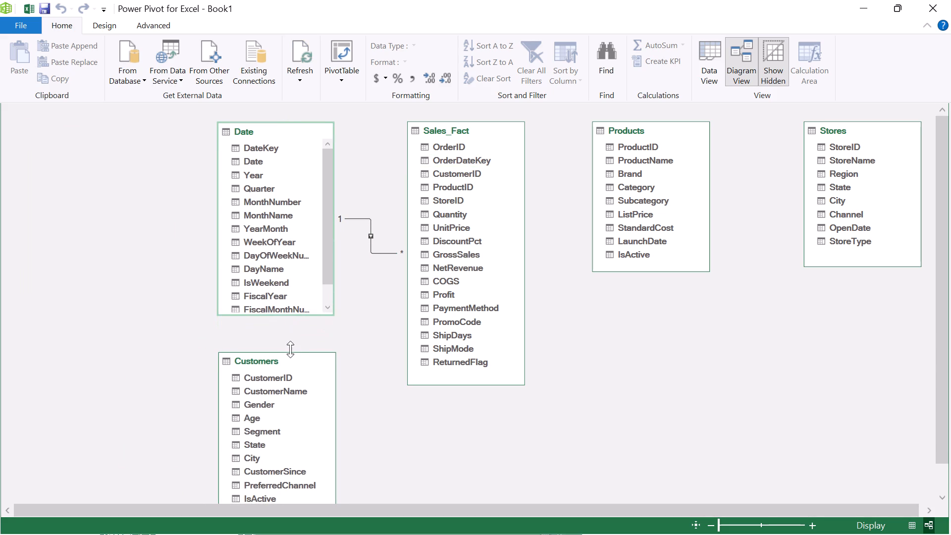
left_click(290, 349)
left_click_drag(292, 361, 292, 336)
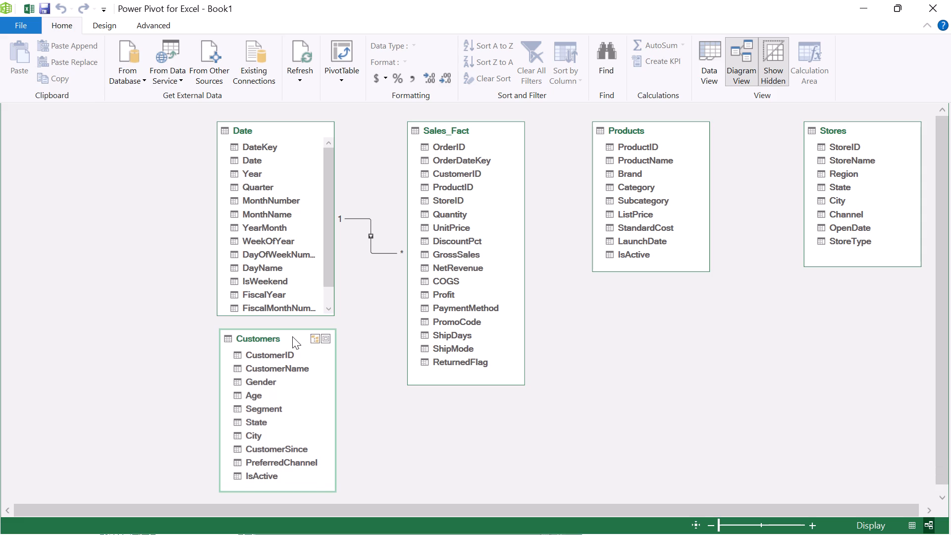
Place the Stores table below Products and lengthen the Products box slightly.
left_click_drag(638, 270, 636, 259)
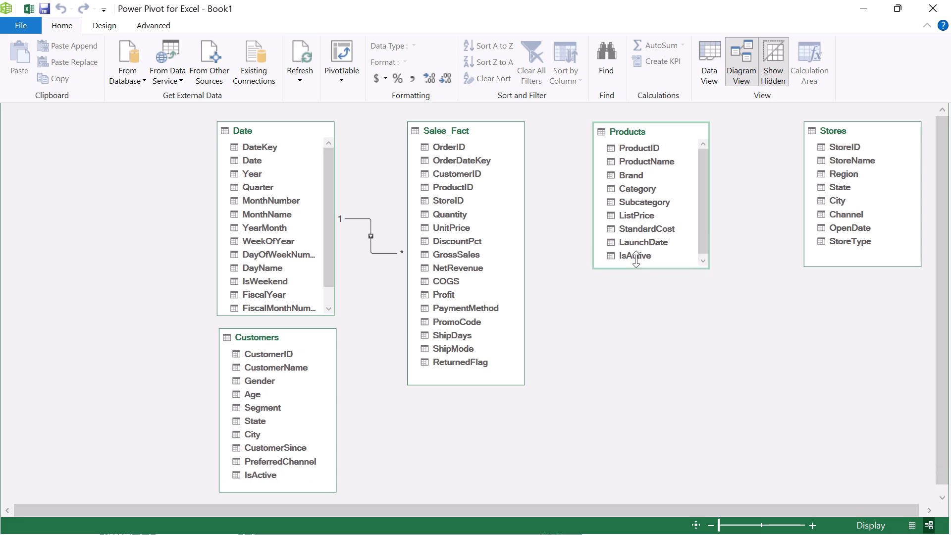
left_click_drag(636, 259, 636, 256)
left_click_drag(878, 131, 678, 327)
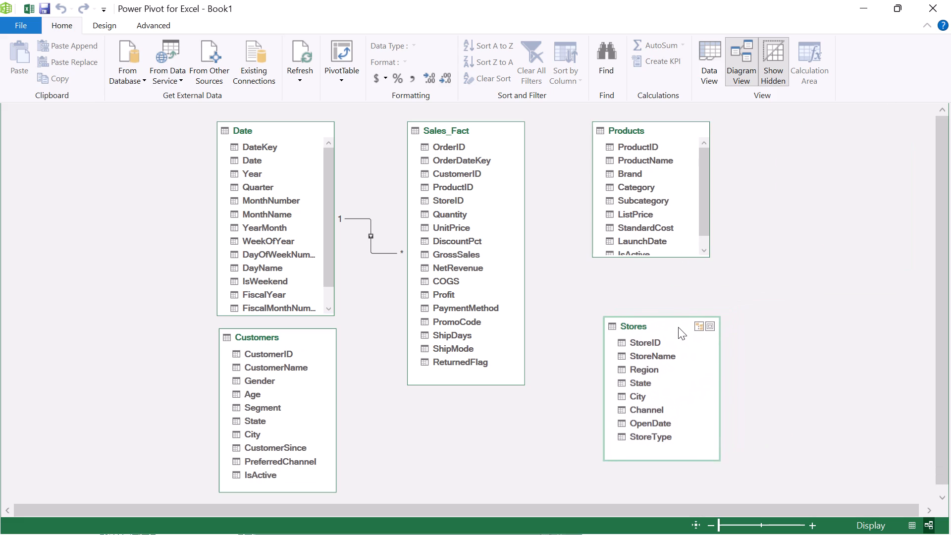
left_click_drag(678, 327, 676, 339)
left_click_drag(677, 258, 675, 295)
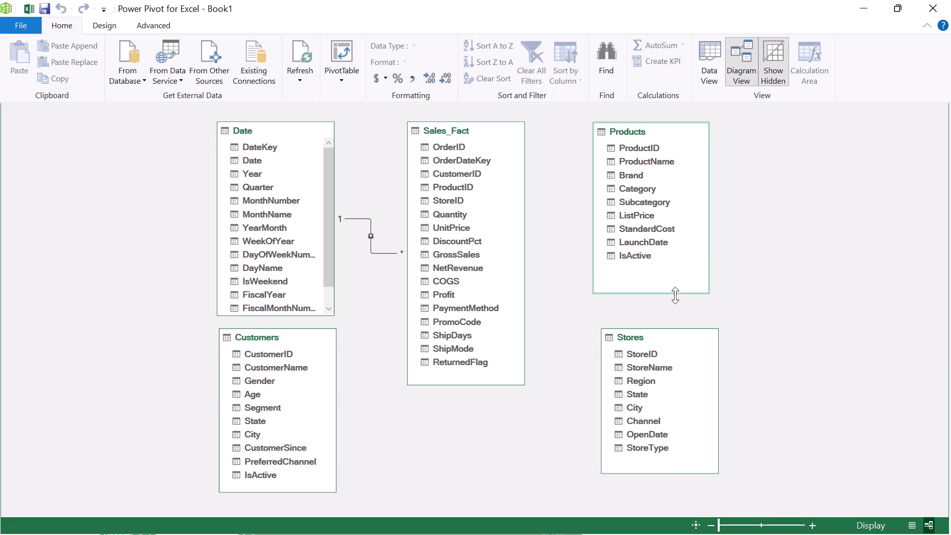
left_click_drag(675, 295, 675, 301)
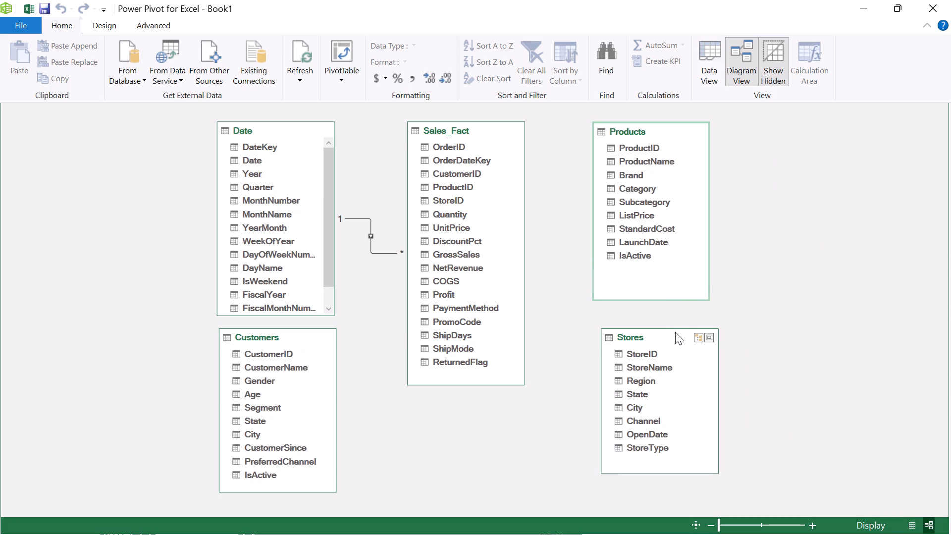
left_click_drag(672, 337, 669, 358)
Center Sales_Fact vertically between the outer tables, move Stores closer below Products and lengthen the Stores box.
left_click_drag(516, 239, 516, 271)
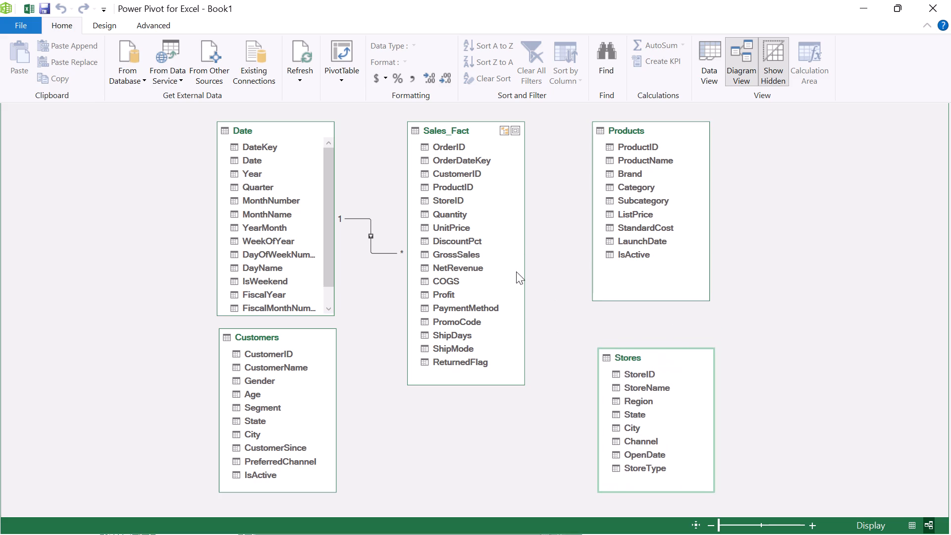
left_click_drag(516, 271, 516, 273)
left_click_drag(478, 131, 480, 184)
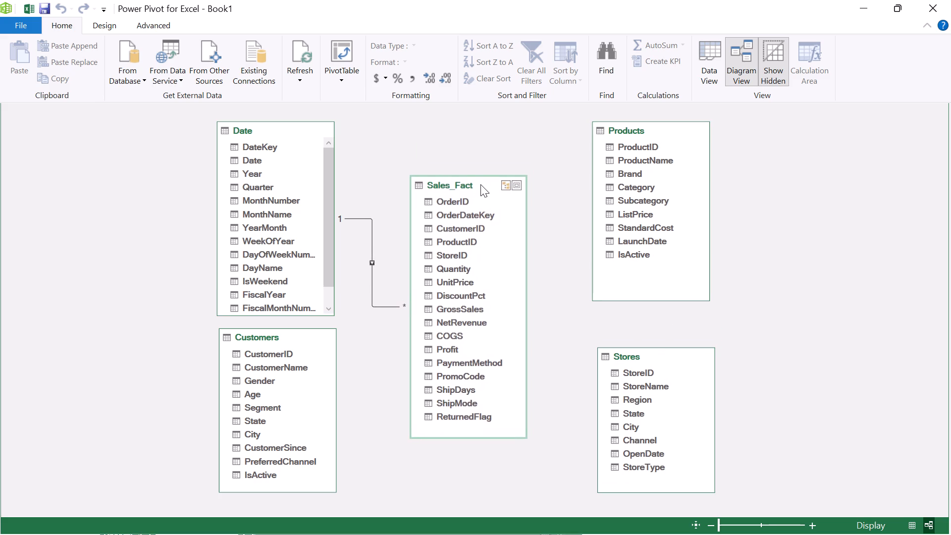
left_click_drag(480, 184, 480, 188)
left_click_drag(658, 360, 649, 343)
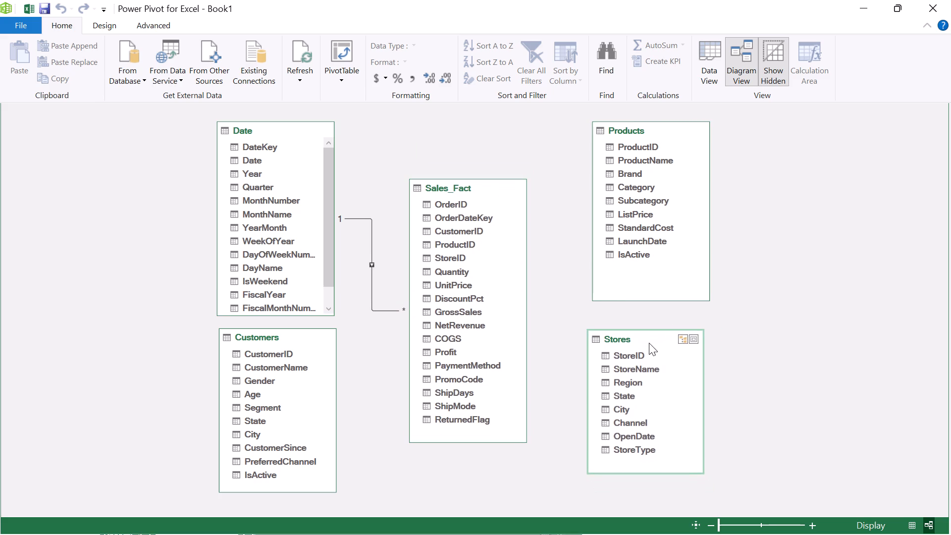
left_click_drag(649, 343, 657, 335)
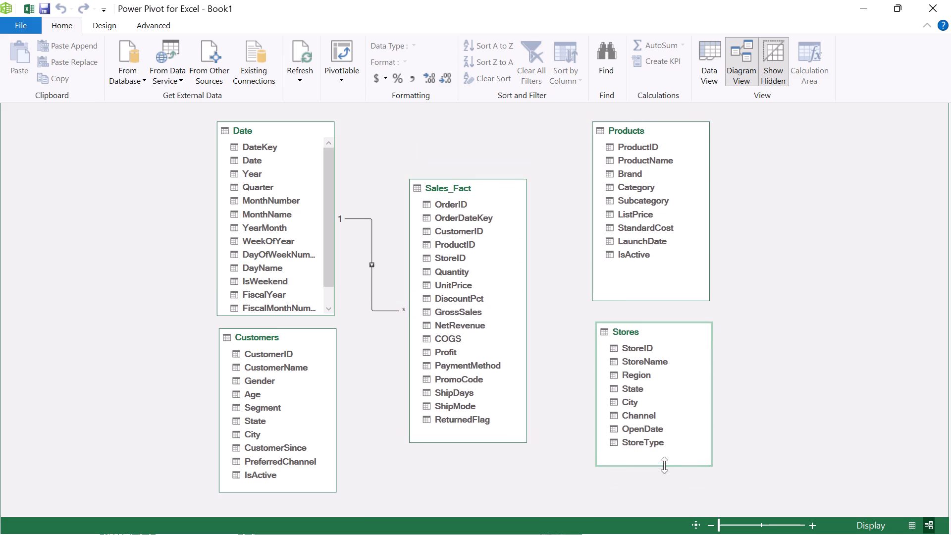
left_click_drag(664, 465, 662, 430)
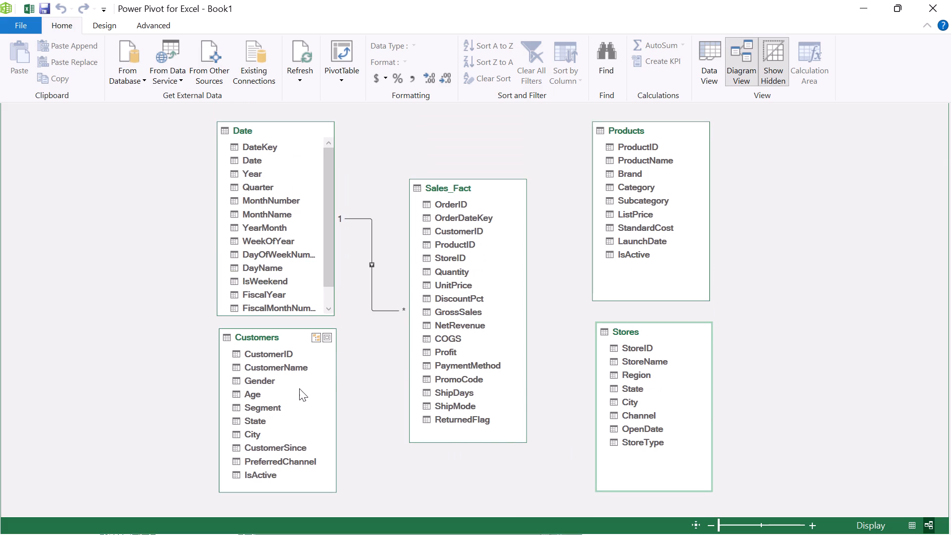
Relate Sales_Fact to Customers on CustomerID, to Products on ProductID and to Stores on StoreID.
left_click_drag(283, 352, 425, 228)
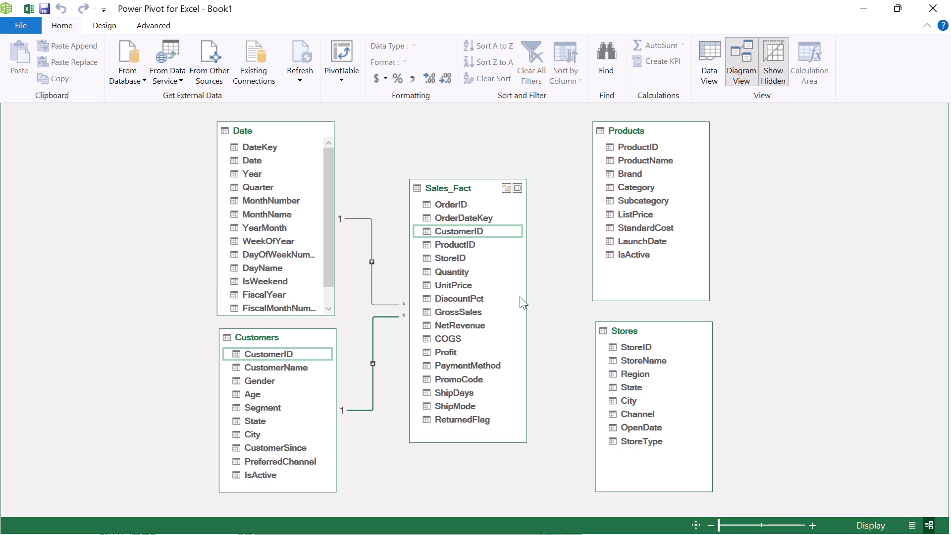
left_click_drag(441, 243, 600, 149)
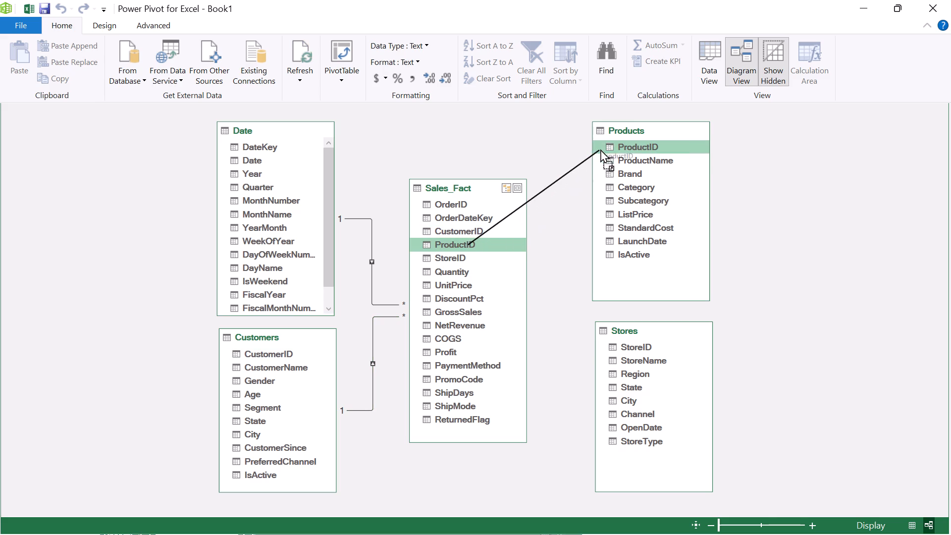
left_click_drag(600, 149, 603, 145)
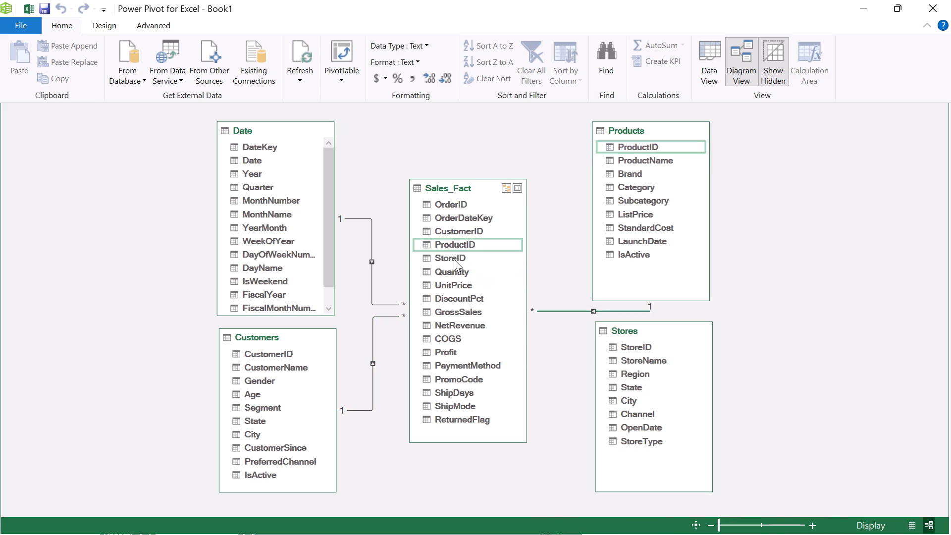
left_click_drag(453, 257, 613, 352)
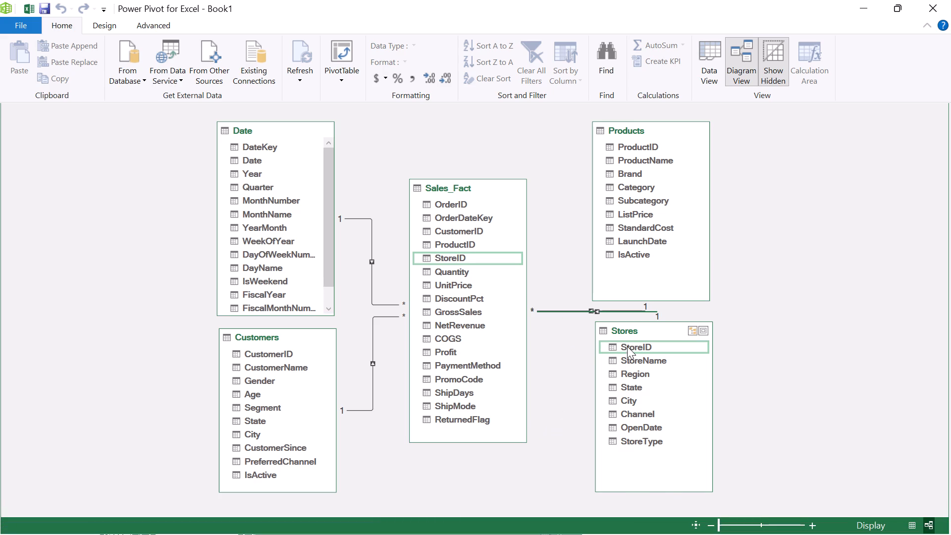
Reposition the Products and Stores tables so that their relationship lines to Sales_Fact run separately.
left_click_drag(645, 125, 770, 132)
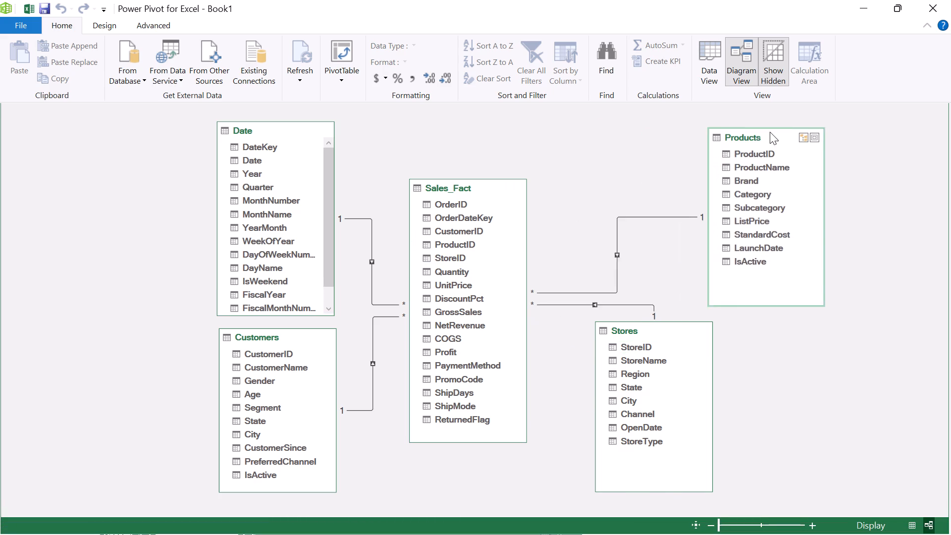
left_click_drag(770, 132, 654, 134)
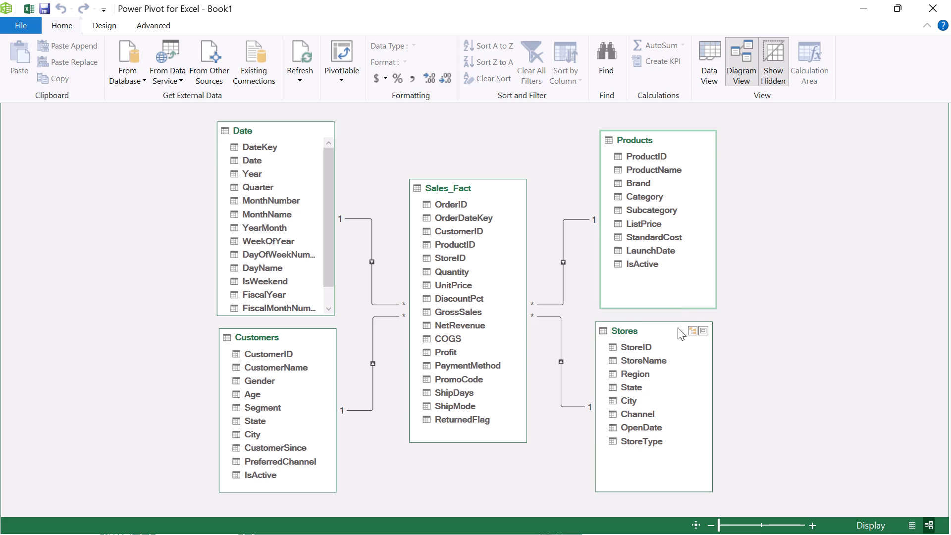
left_click_drag(675, 334, 686, 335)
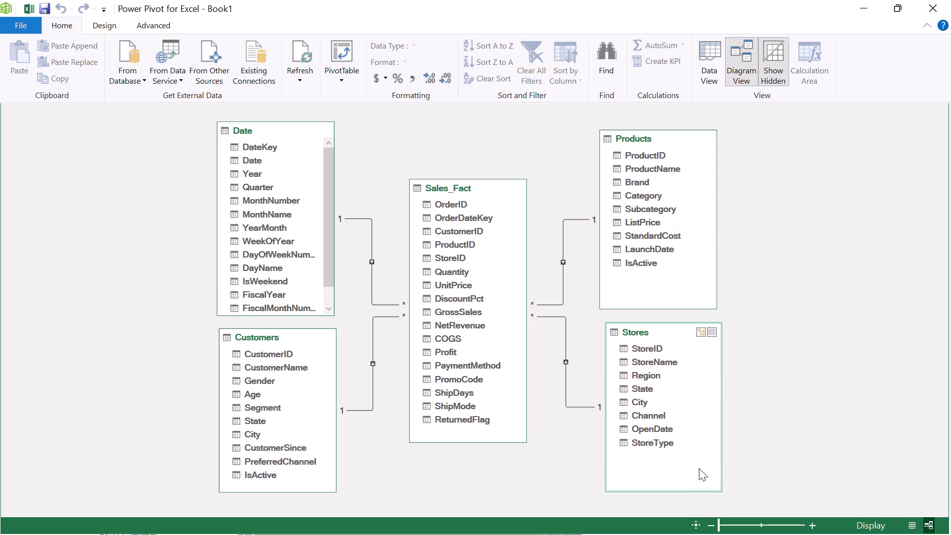
Return from the Power Pivot window to the Book1 workbook in Excel.
left_click(893, 7)
left_click(502, 12)
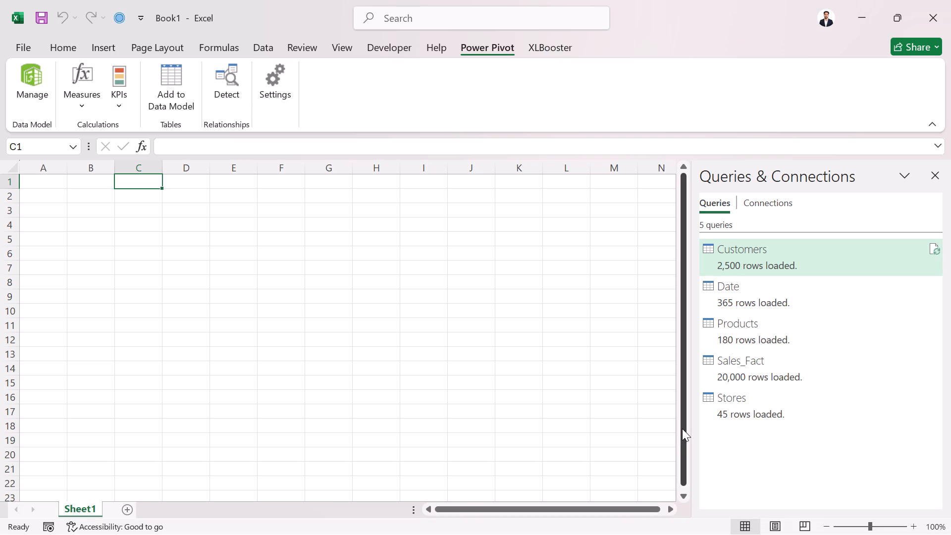
left_click(756, 306)
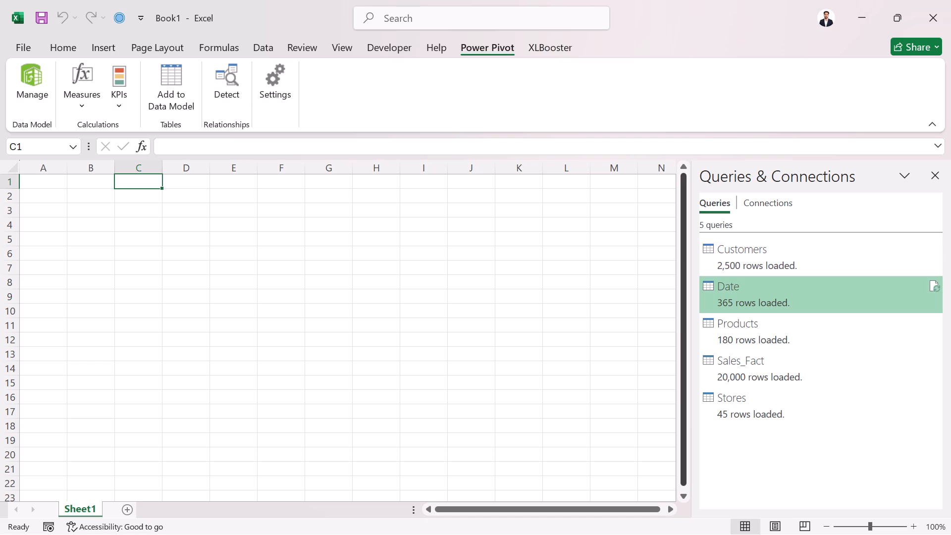
Insert a PivotTable based on the Data Model into the existing worksheet at cell A3 of Sheet1.
left_click(105, 48)
left_click(33, 80)
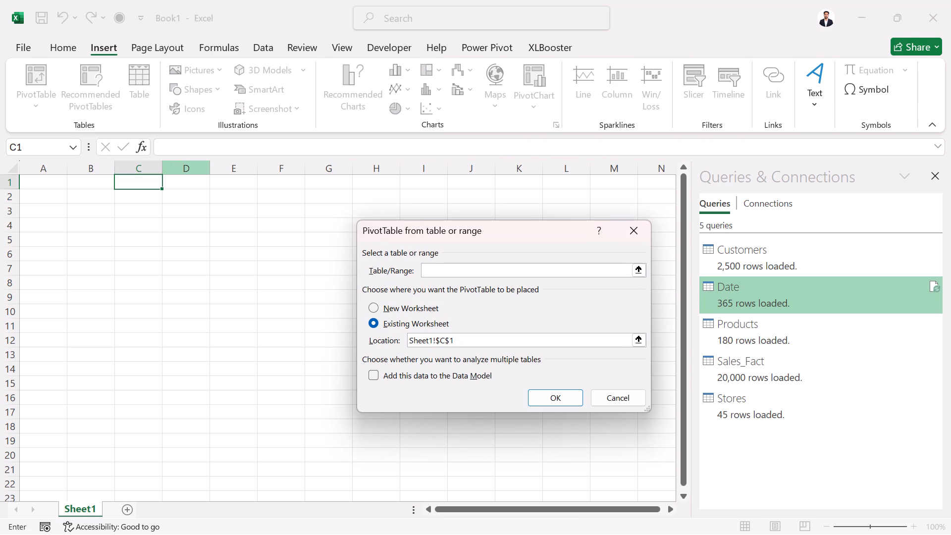
left_click(642, 238)
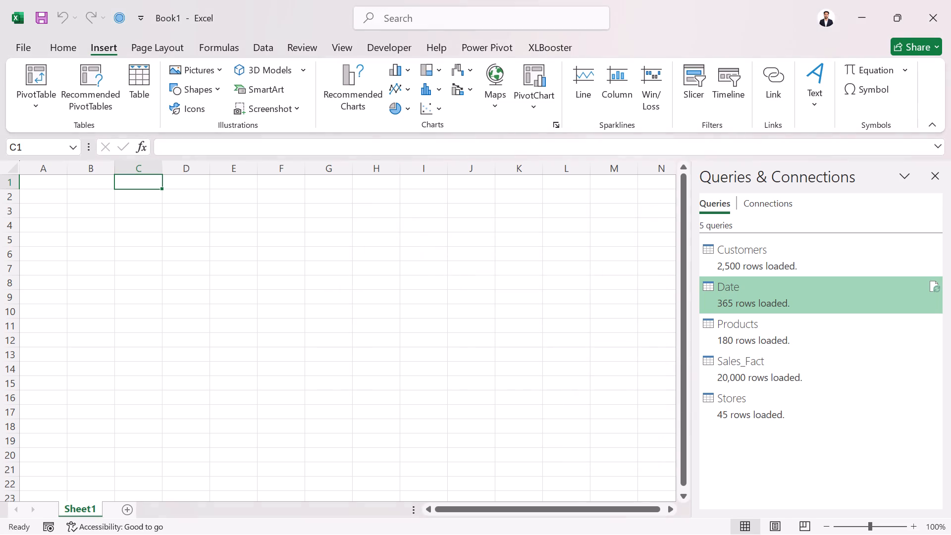
left_click(29, 98)
left_click(45, 172)
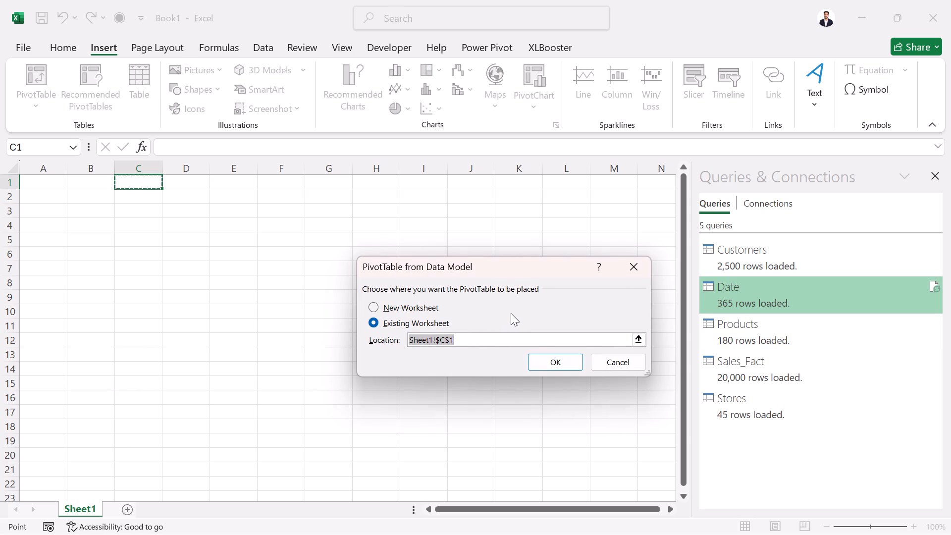
left_click(44, 212)
left_click(565, 363)
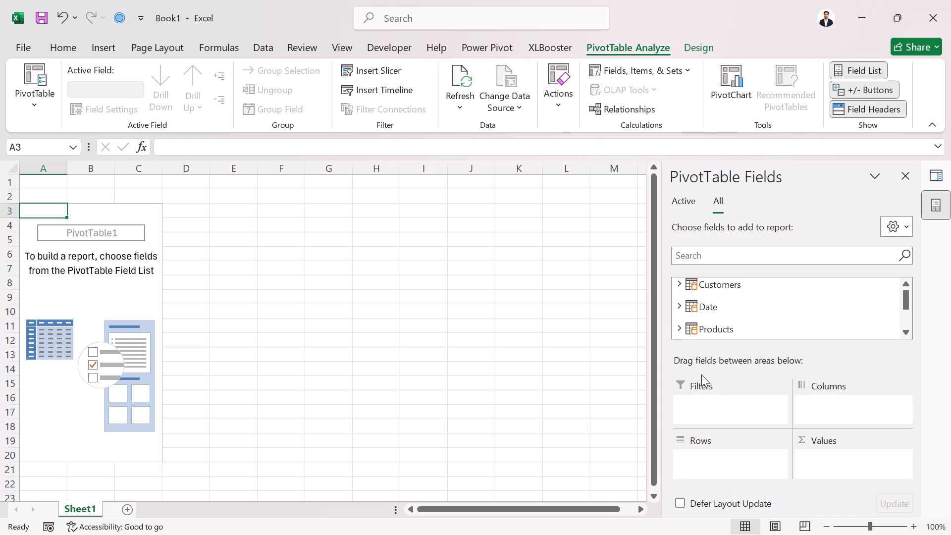
Add the Date table's MonthName field to the PivotTable's Rows area.
left_click(681, 308)
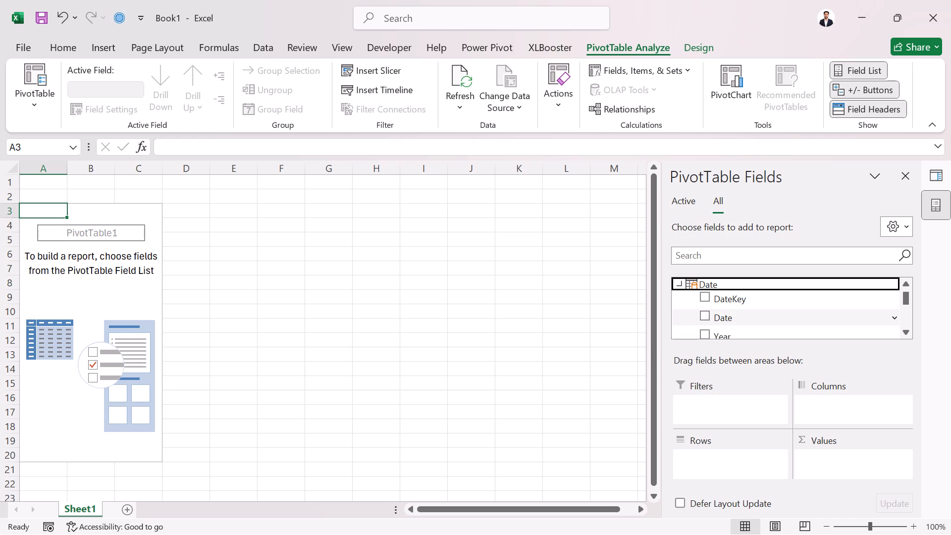
scroll(740, 308, "down", 1, "ctrl")
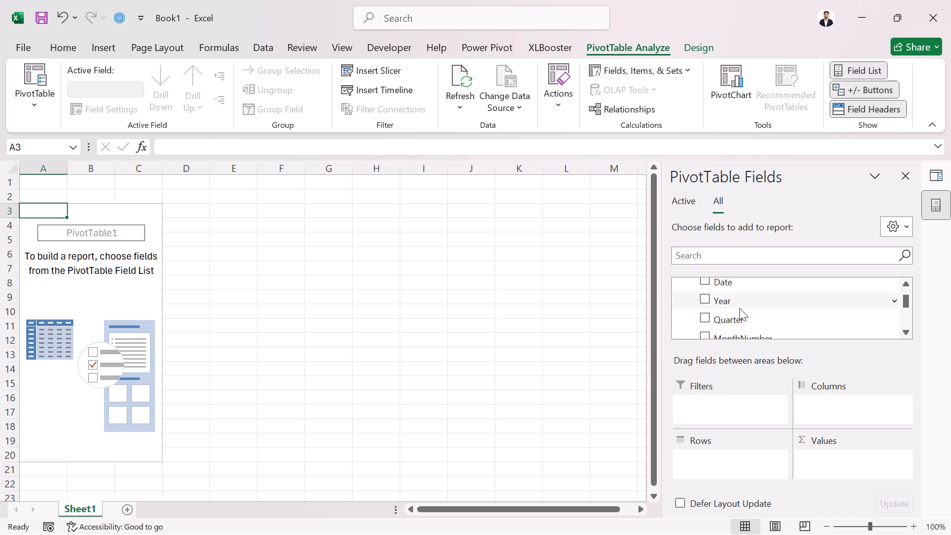
scroll(744, 309, "up", 1)
scroll(744, 317, "down", 2)
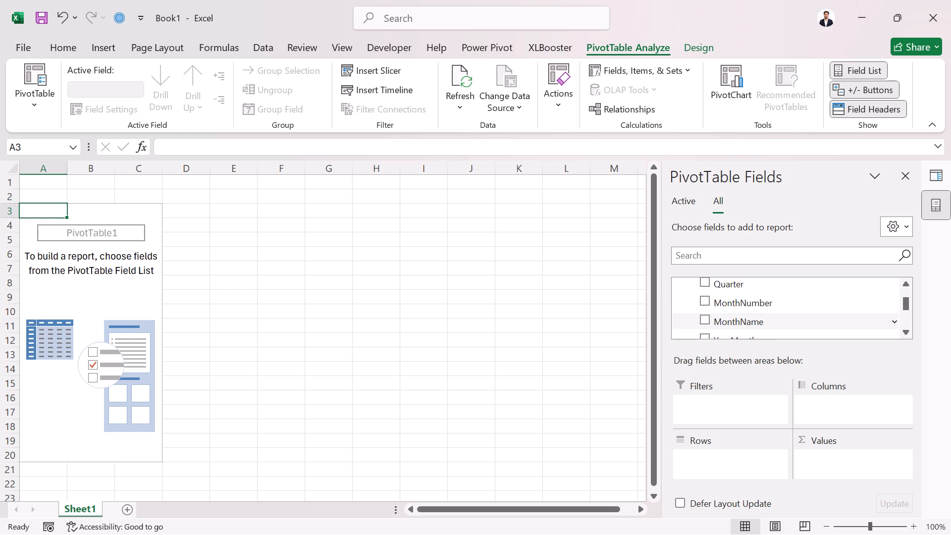
scroll(744, 318, "down", 1)
left_click_drag(701, 285, 705, 302)
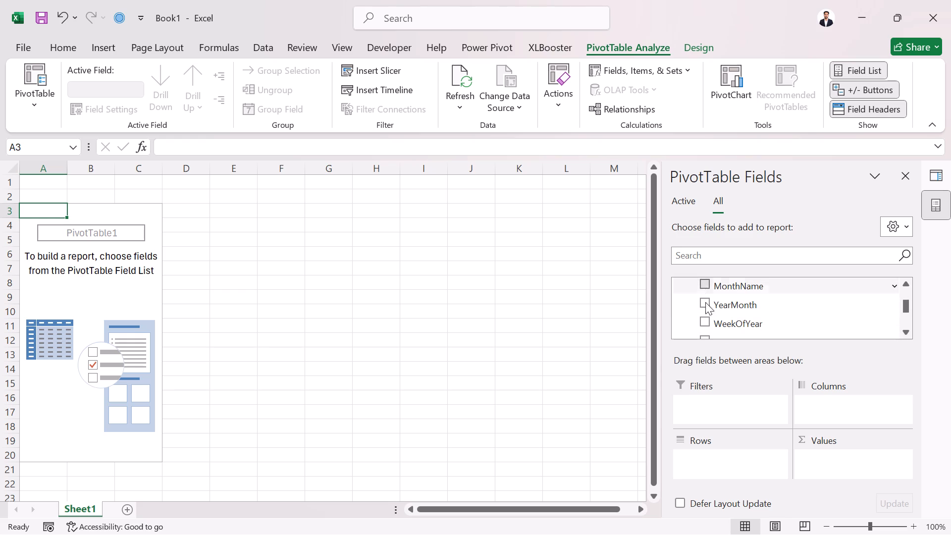
left_click_drag(705, 302, 722, 444)
left_click_drag(706, 281, 715, 461)
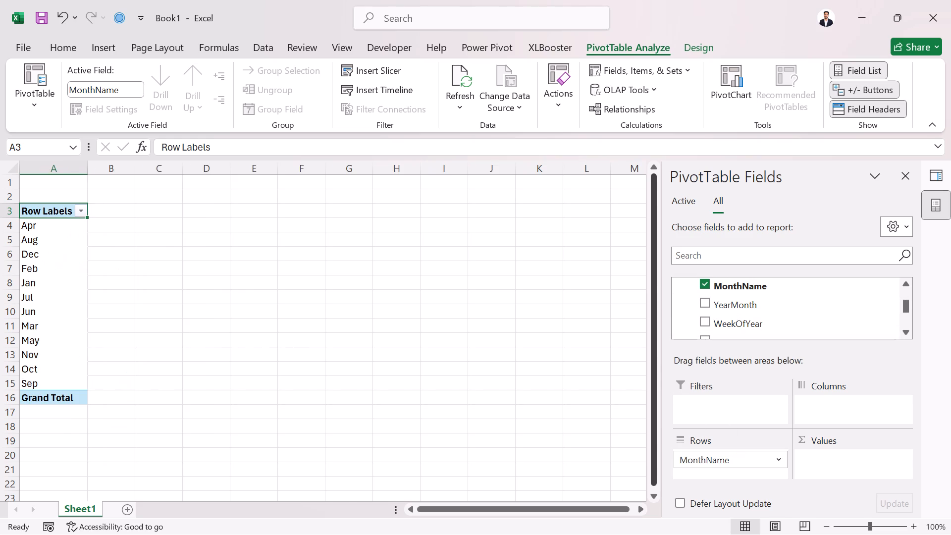
Add the Sales_Fact table's NetRevenue field to the PivotTable's Values area.
scroll(712, 308, "up", 4)
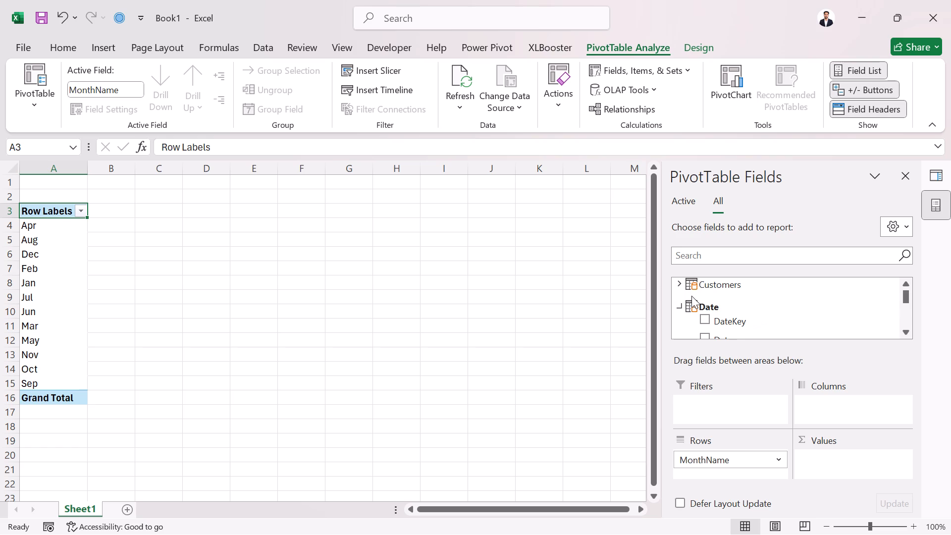
left_click(683, 302)
scroll(699, 312, "down", 3)
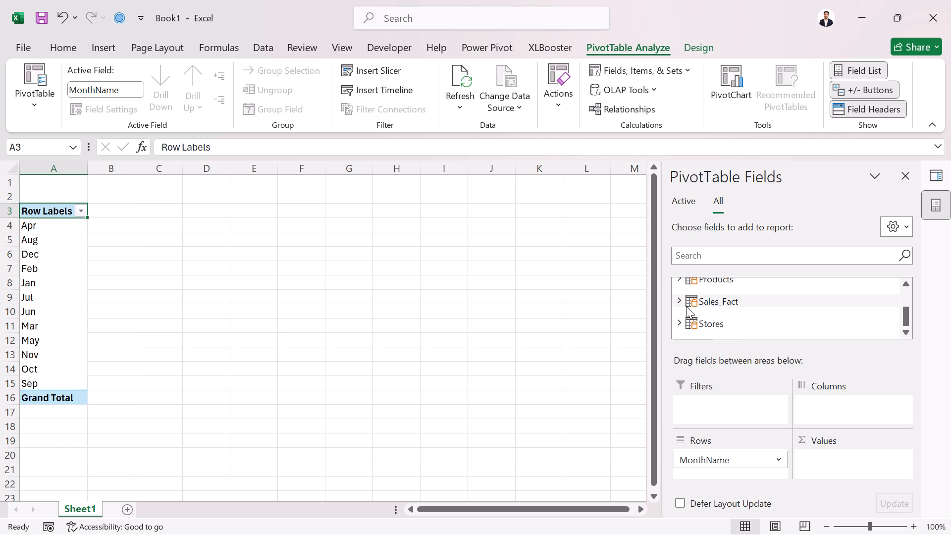
scroll(686, 305, "down", 1)
scroll(686, 305, "up", 1)
scroll(686, 305, "down", 1)
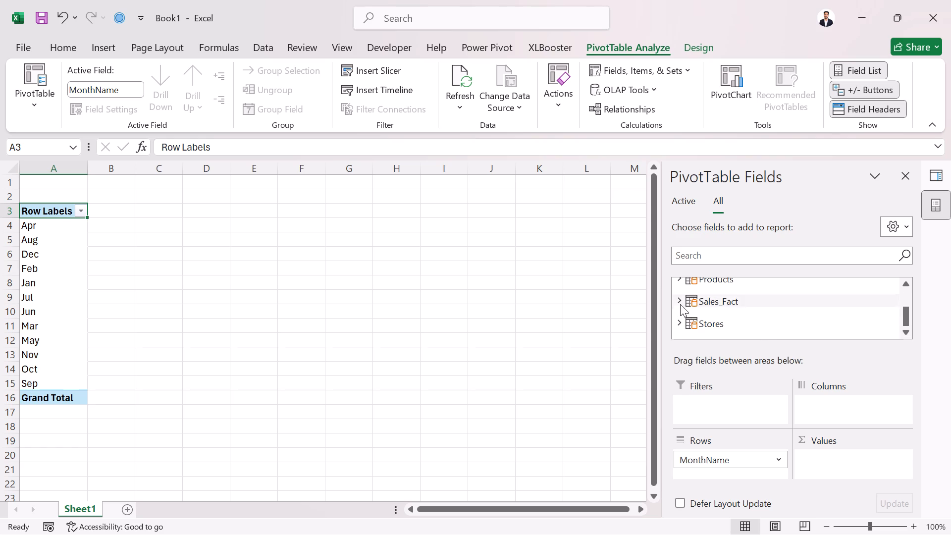
left_click(680, 304)
scroll(727, 312, "down", 10)
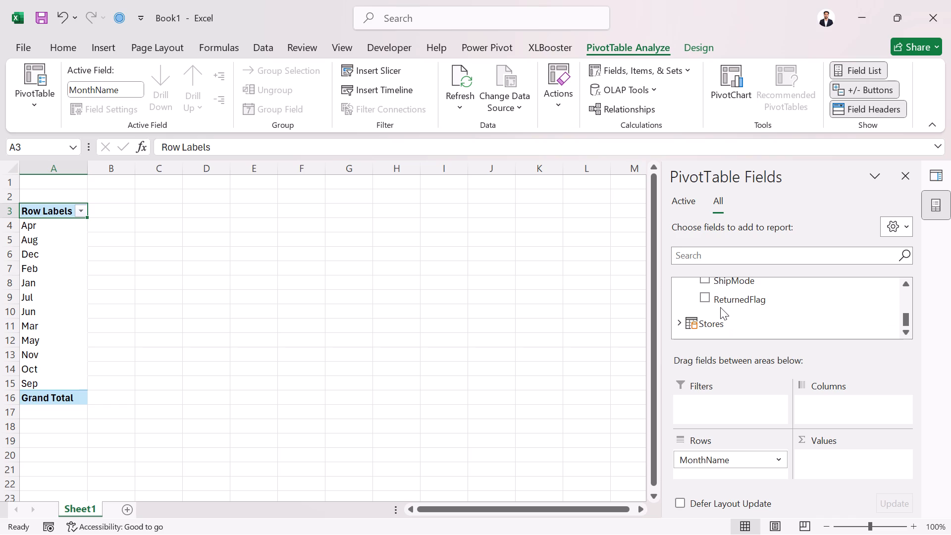
scroll(739, 309, "down", 3)
scroll(739, 309, "up", 2)
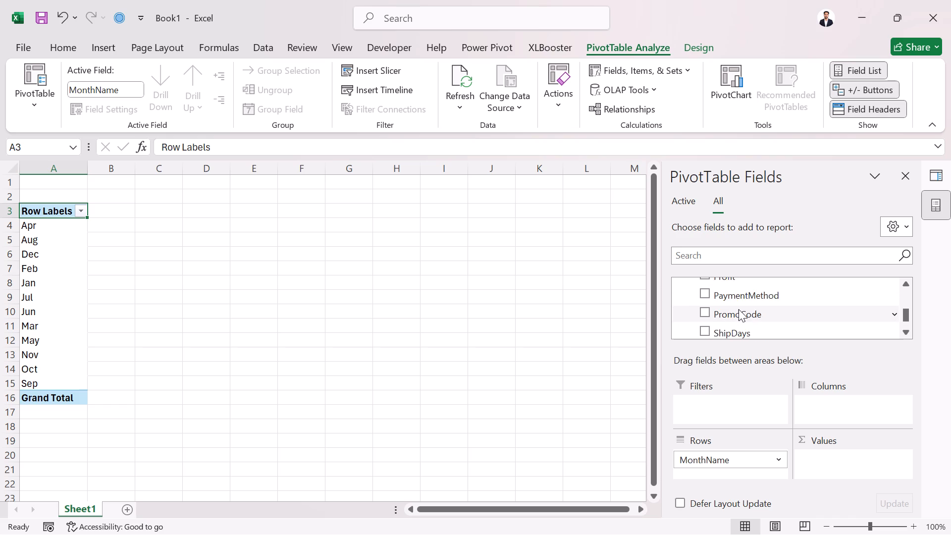
scroll(739, 309, "up", 2)
left_click(739, 309)
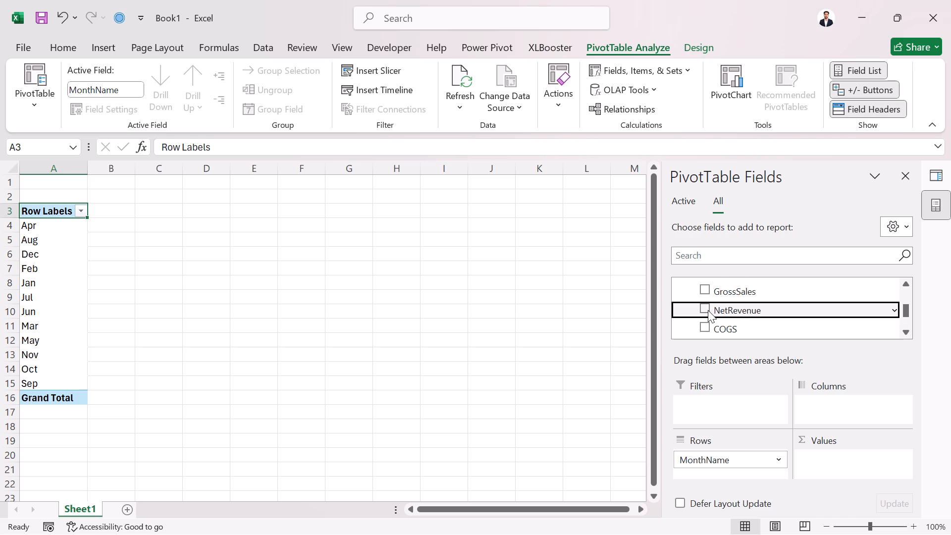
left_click_drag(701, 311, 702, 311)
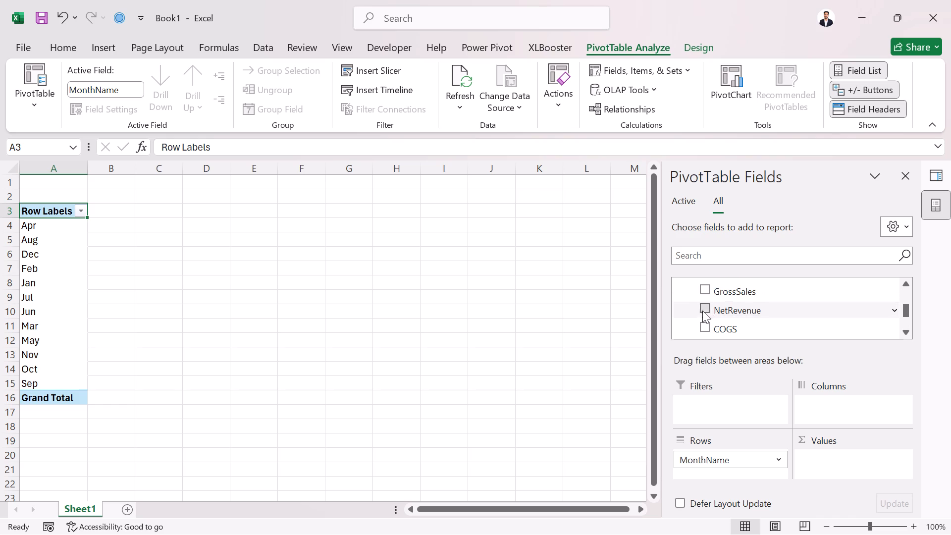
left_click_drag(702, 311, 822, 457)
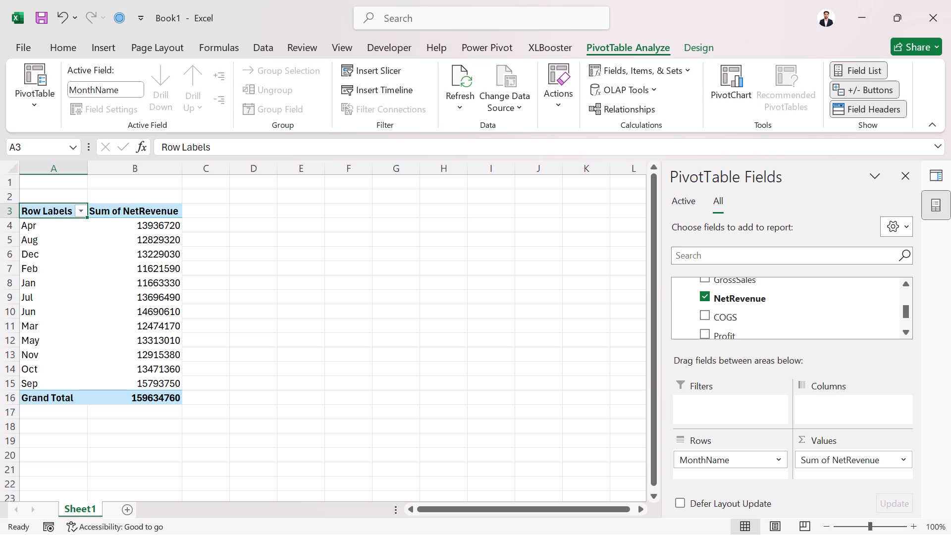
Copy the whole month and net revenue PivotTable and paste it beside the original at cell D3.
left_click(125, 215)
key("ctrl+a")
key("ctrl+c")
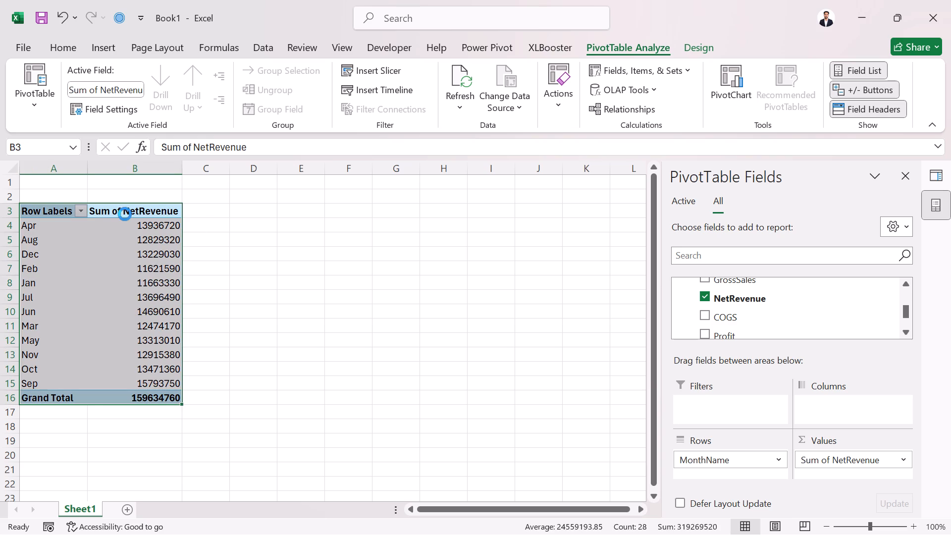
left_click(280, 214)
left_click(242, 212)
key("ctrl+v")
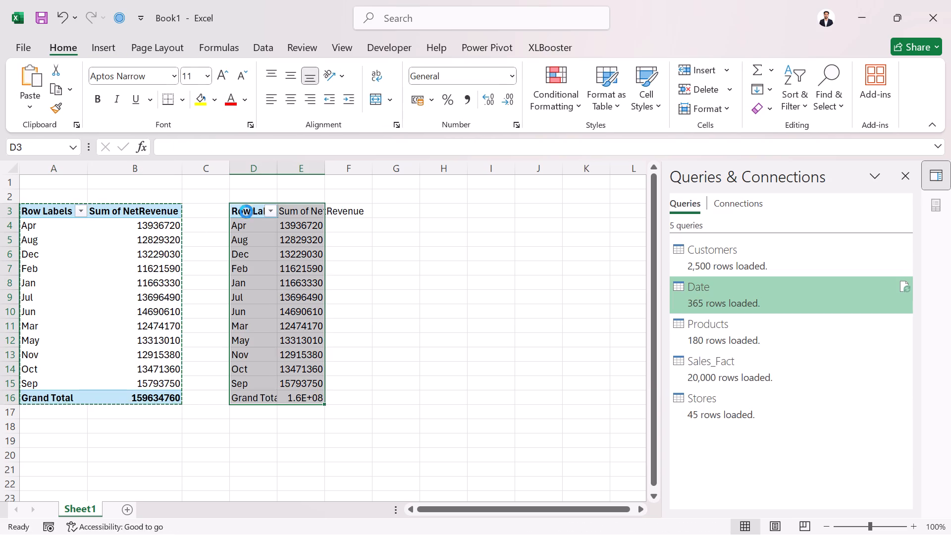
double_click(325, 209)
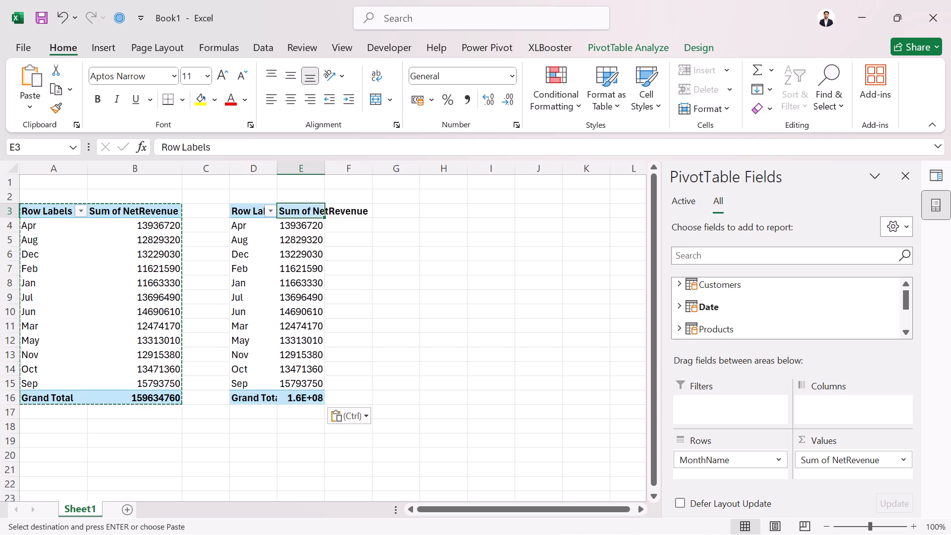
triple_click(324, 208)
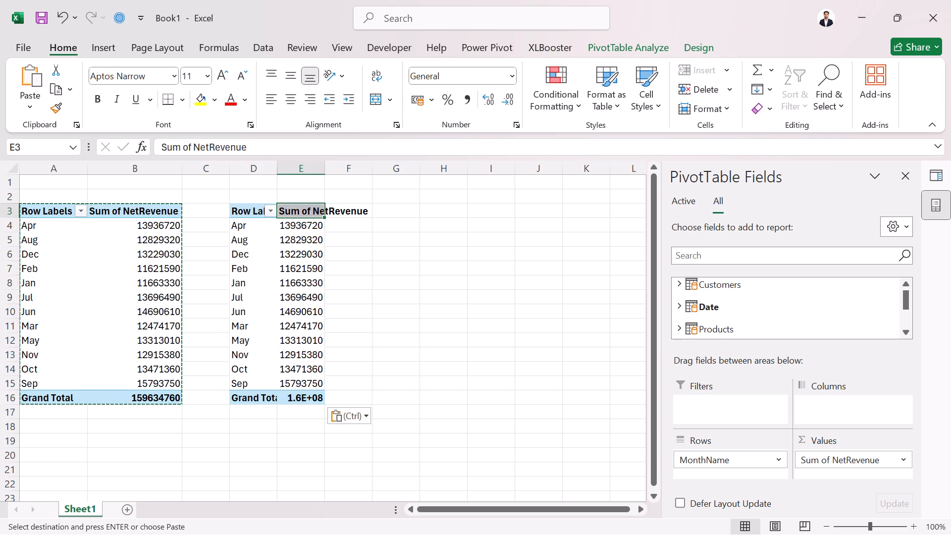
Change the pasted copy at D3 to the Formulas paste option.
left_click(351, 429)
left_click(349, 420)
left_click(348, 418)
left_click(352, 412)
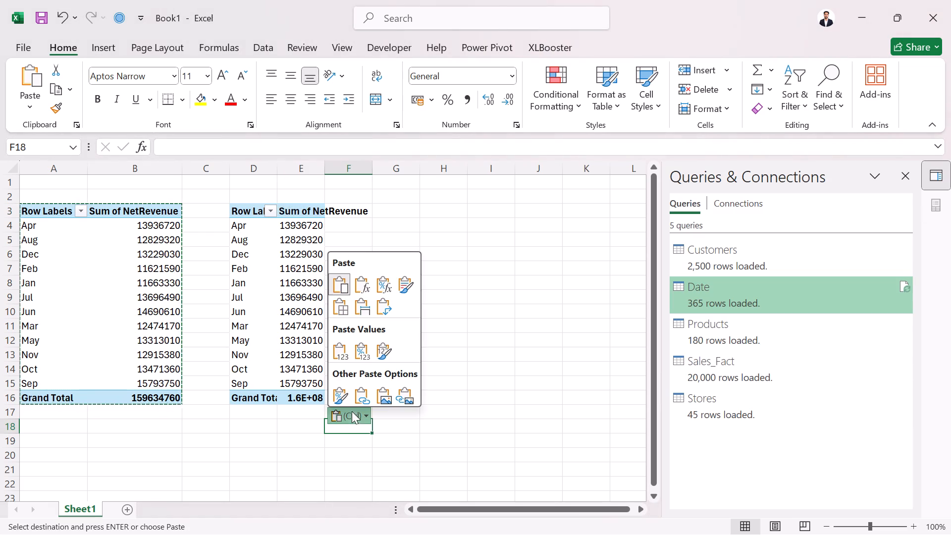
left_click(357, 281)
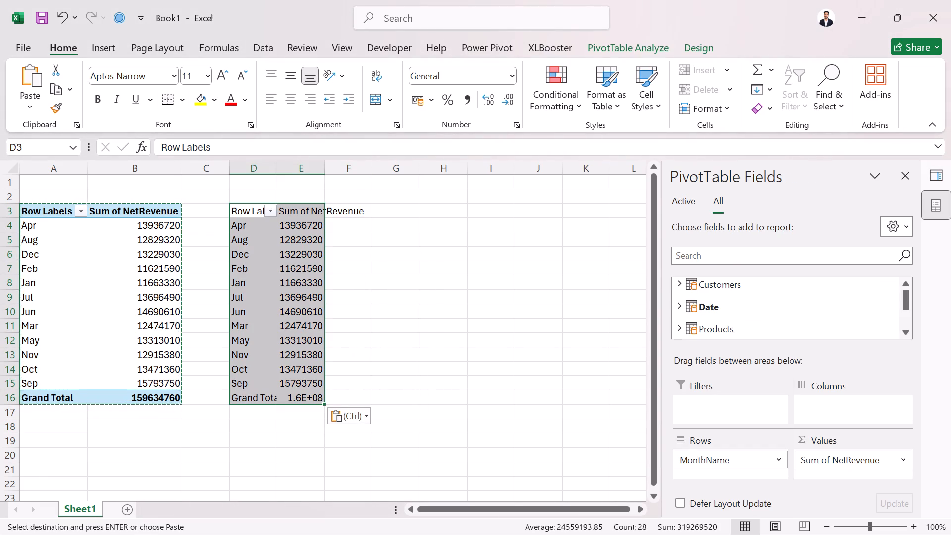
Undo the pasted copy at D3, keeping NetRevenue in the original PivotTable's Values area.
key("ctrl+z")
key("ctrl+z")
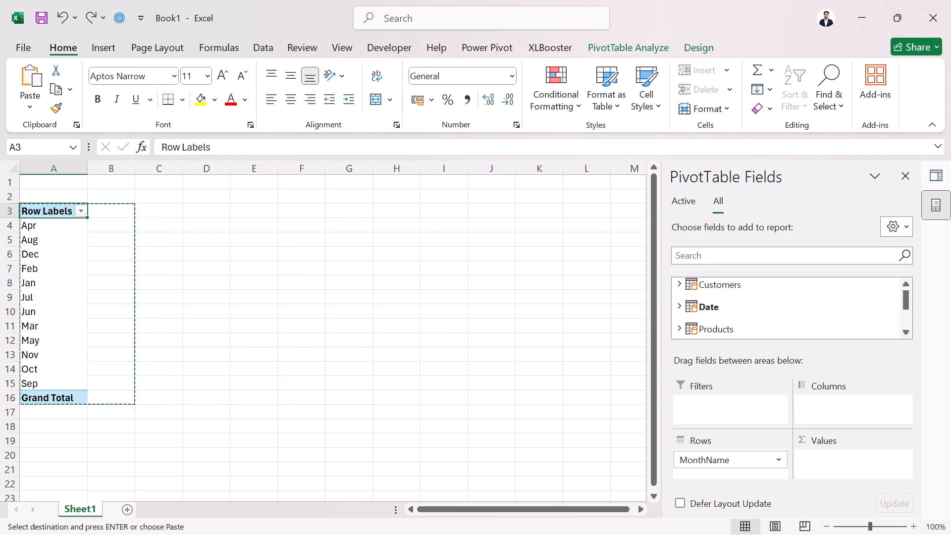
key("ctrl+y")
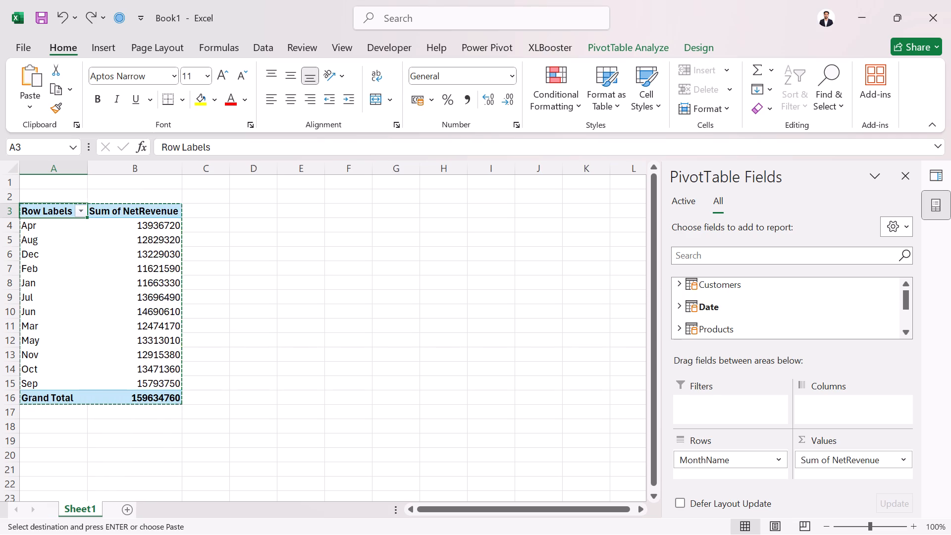
Copy the whole PivotTable at A3 again and paste it at cell D3 with the Formulas paste option.
left_click(324, 312)
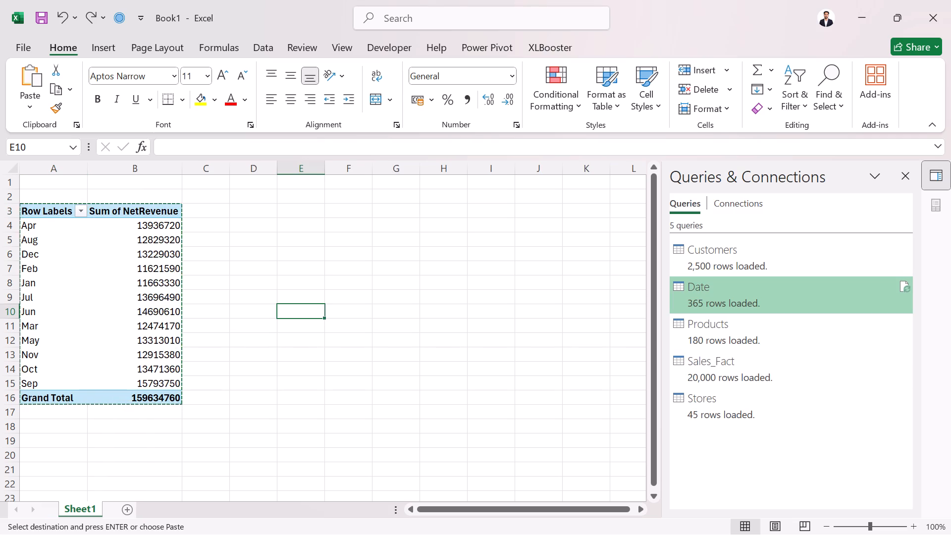
left_click(91, 213)
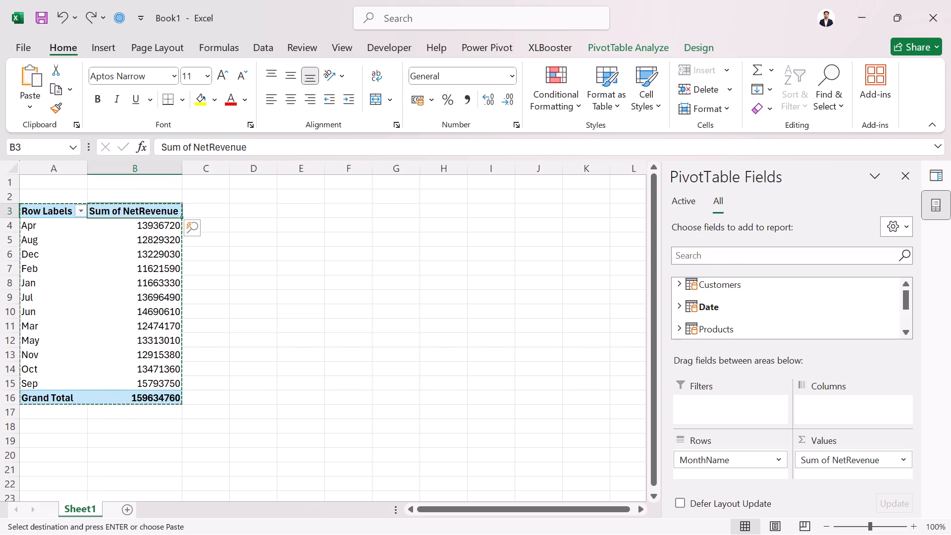
key("ctrl+a")
key("ctrl+c")
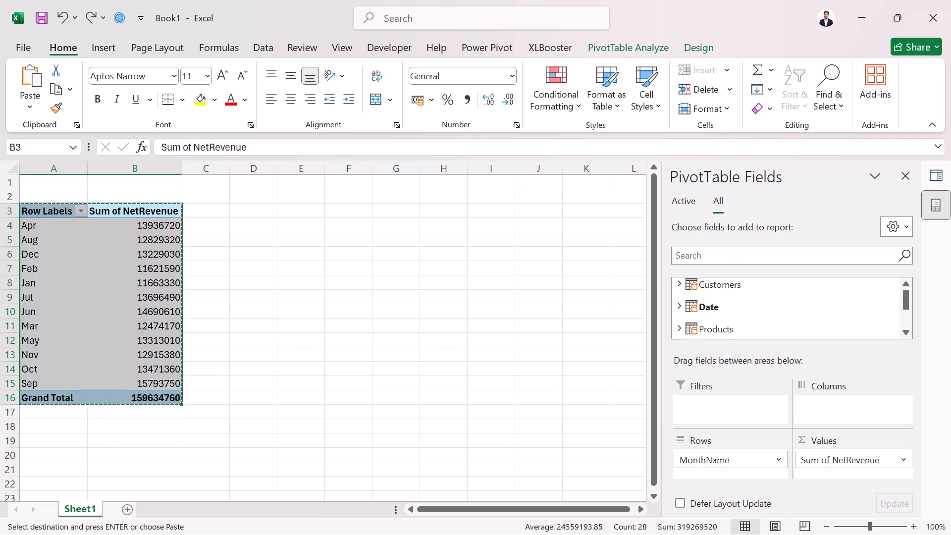
left_click(249, 214)
key("ctrl+v")
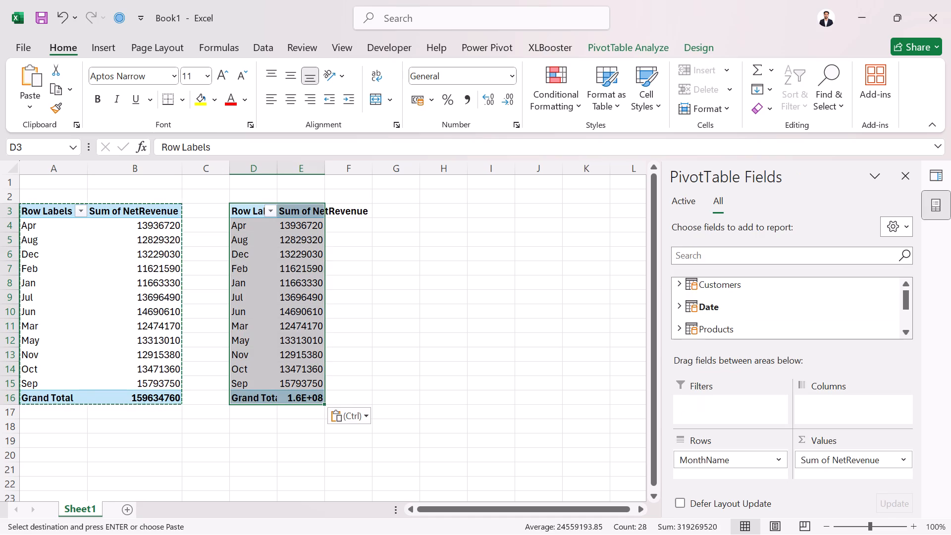
key("ctrl+z")
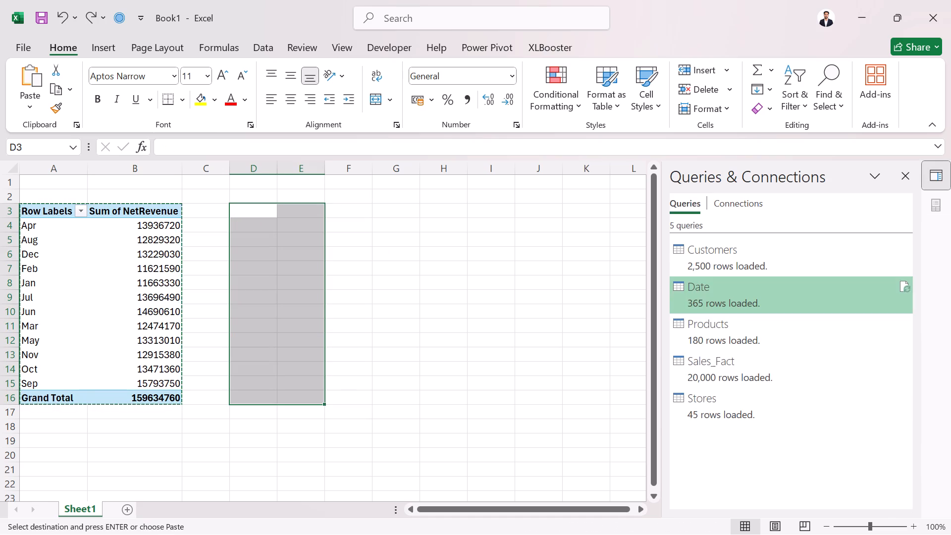
right_click(281, 212)
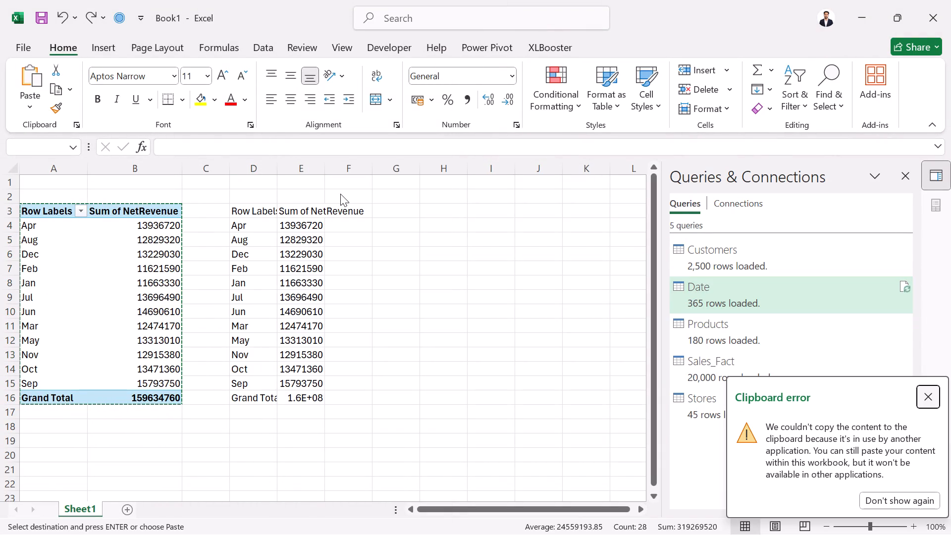
left_click(918, 501)
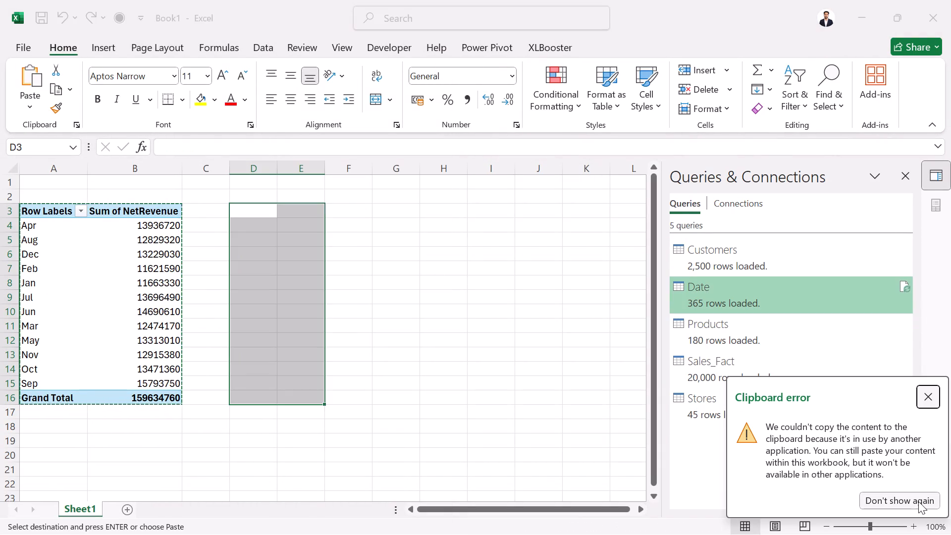
right_click(279, 220)
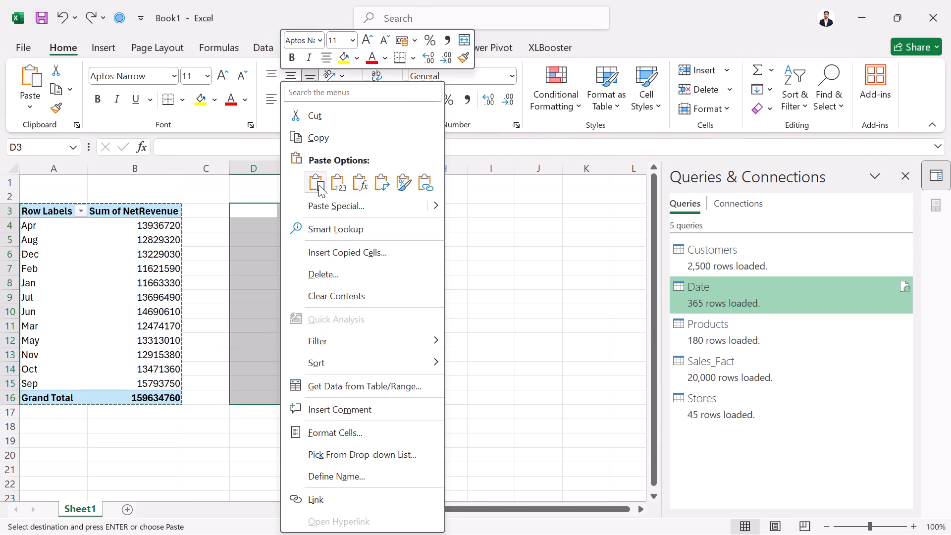
left_click(361, 184)
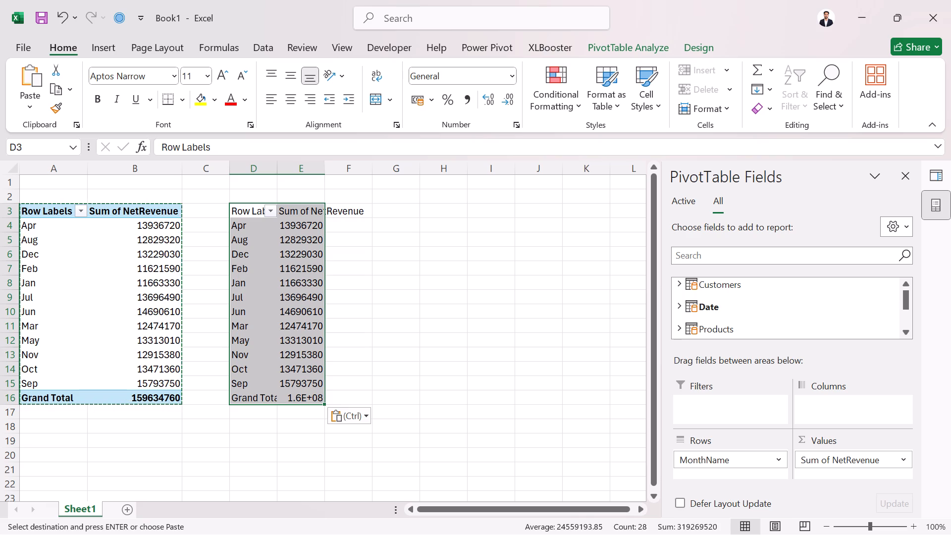
Examine the pasted table at D3, checking its PivotTable field list and its Row Labels filter choices.
left_click(248, 219)
left_click(254, 210)
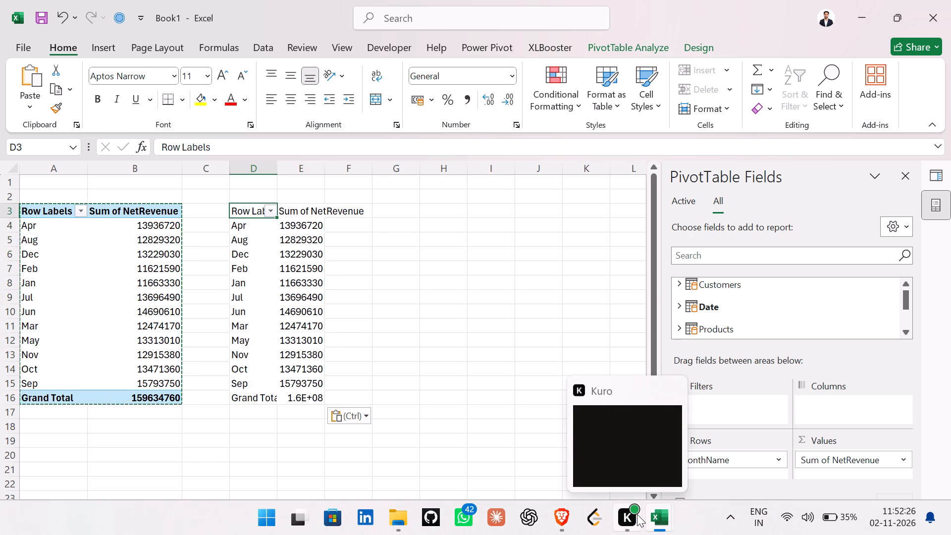
left_click(683, 201)
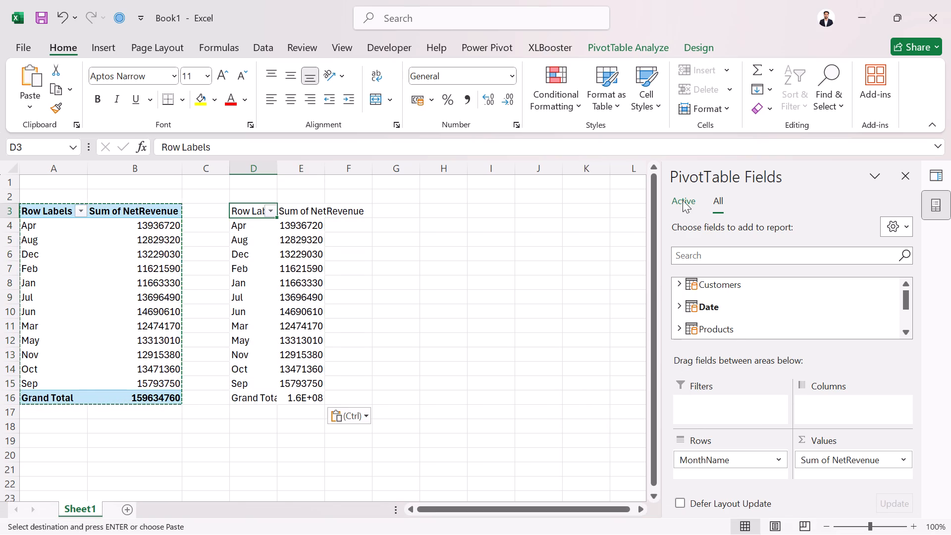
left_click(720, 203)
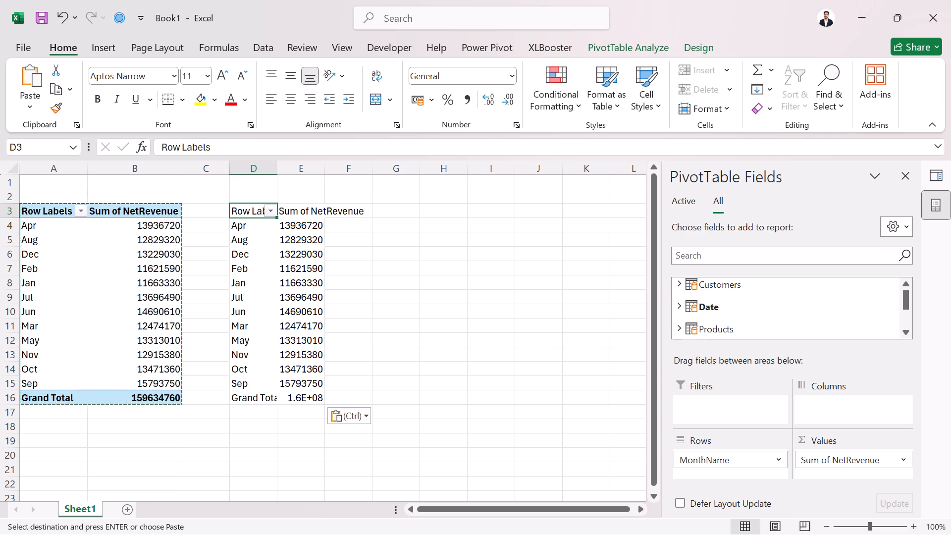
left_click(273, 214)
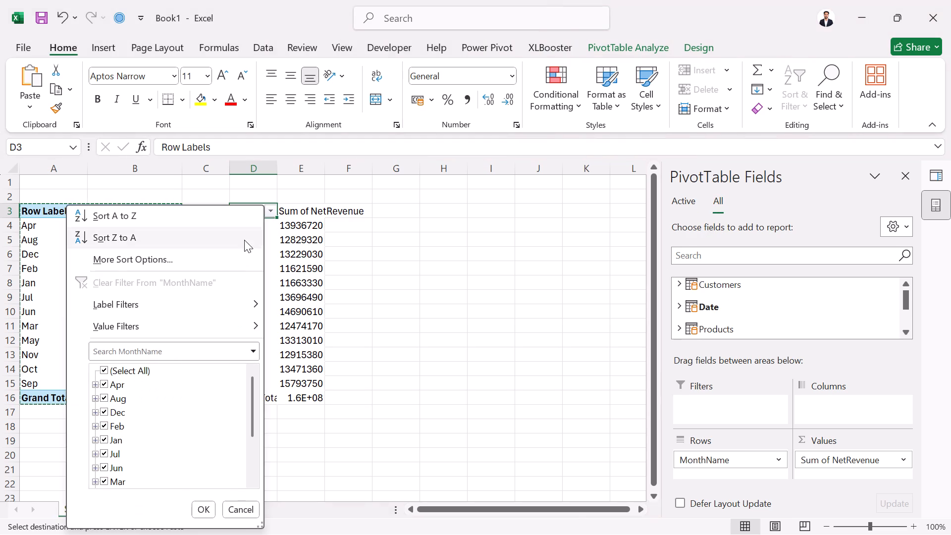
scroll(128, 462, "down", 3)
scroll(128, 463, "up", 4)
left_click(463, 321)
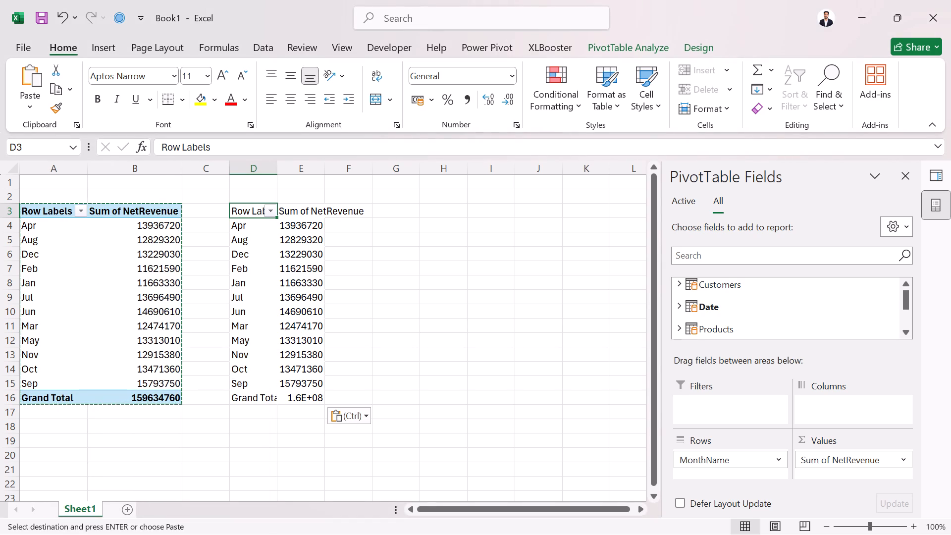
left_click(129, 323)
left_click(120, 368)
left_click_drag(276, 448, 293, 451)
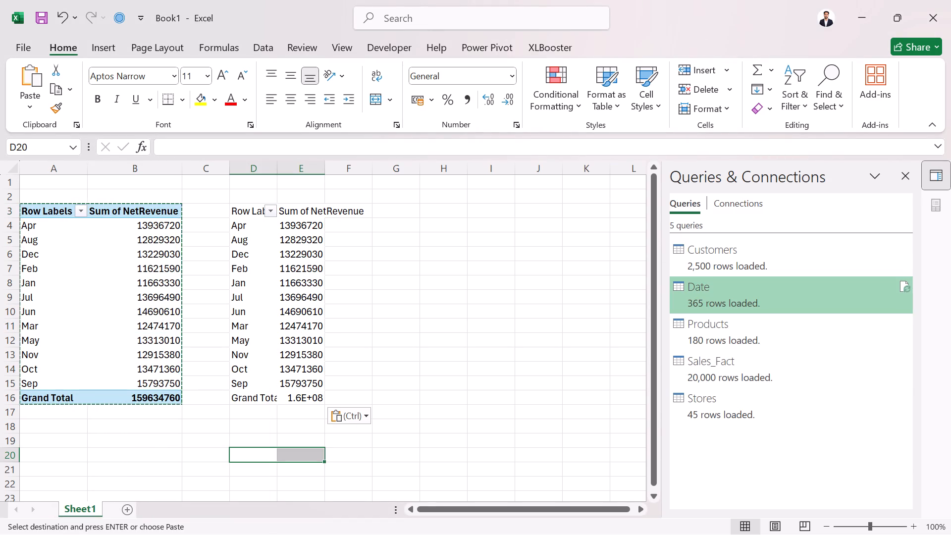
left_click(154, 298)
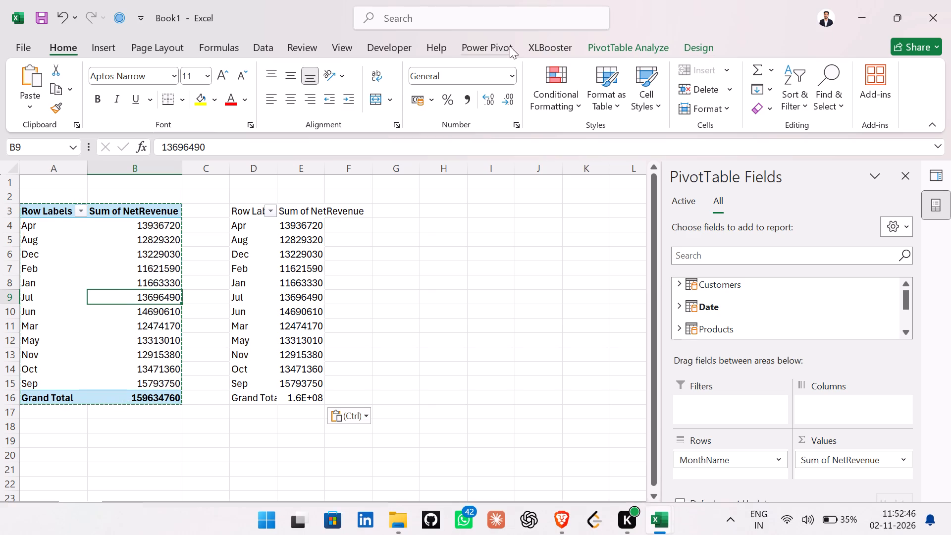
Open the workbook's Data Model in the Power Pivot window and maximize it.
left_click(490, 48)
left_click(26, 89)
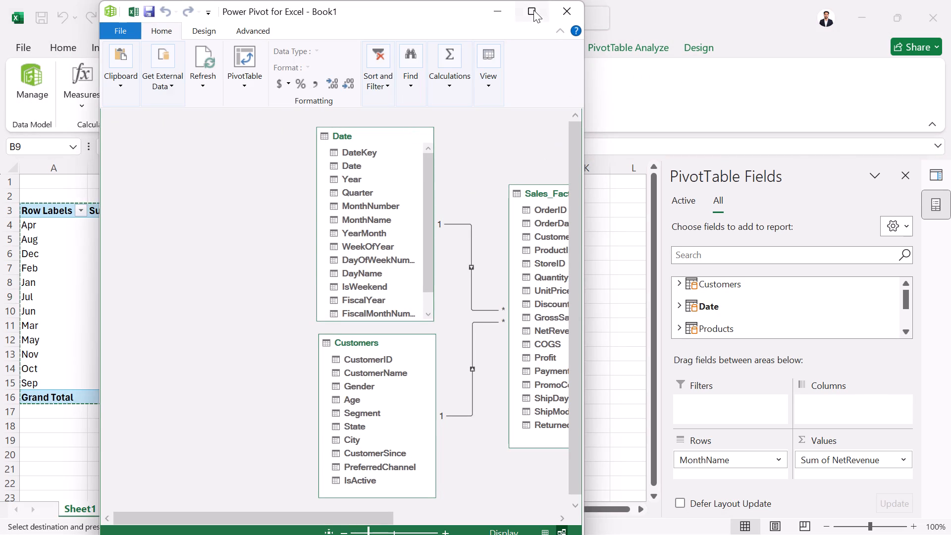
left_click(533, 9)
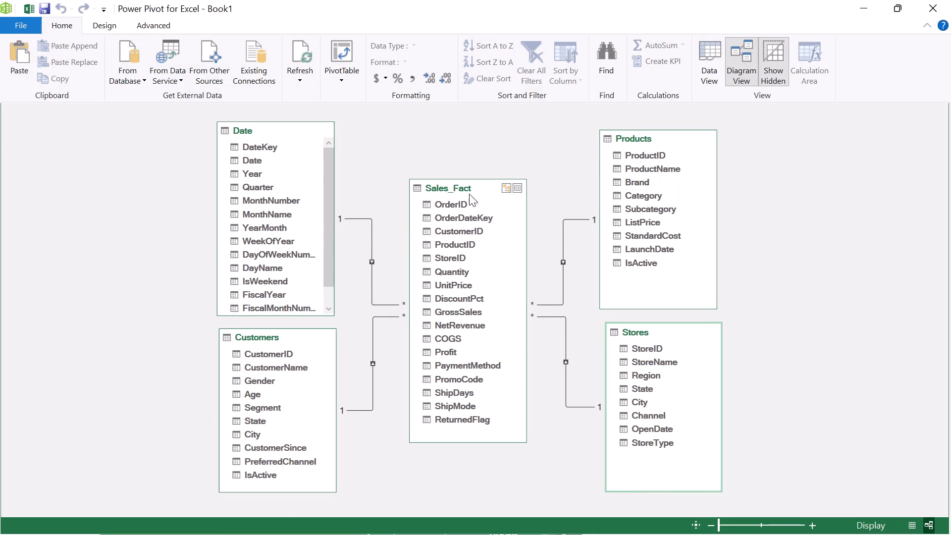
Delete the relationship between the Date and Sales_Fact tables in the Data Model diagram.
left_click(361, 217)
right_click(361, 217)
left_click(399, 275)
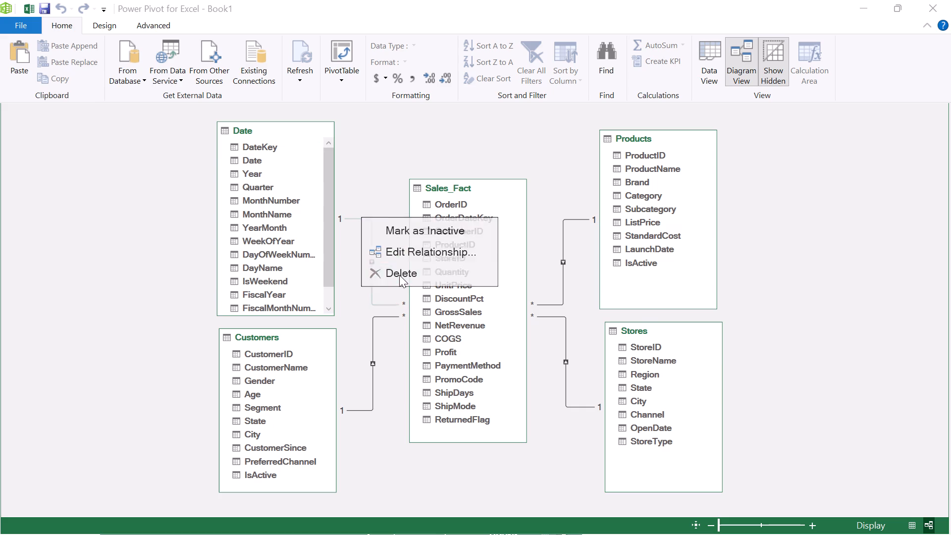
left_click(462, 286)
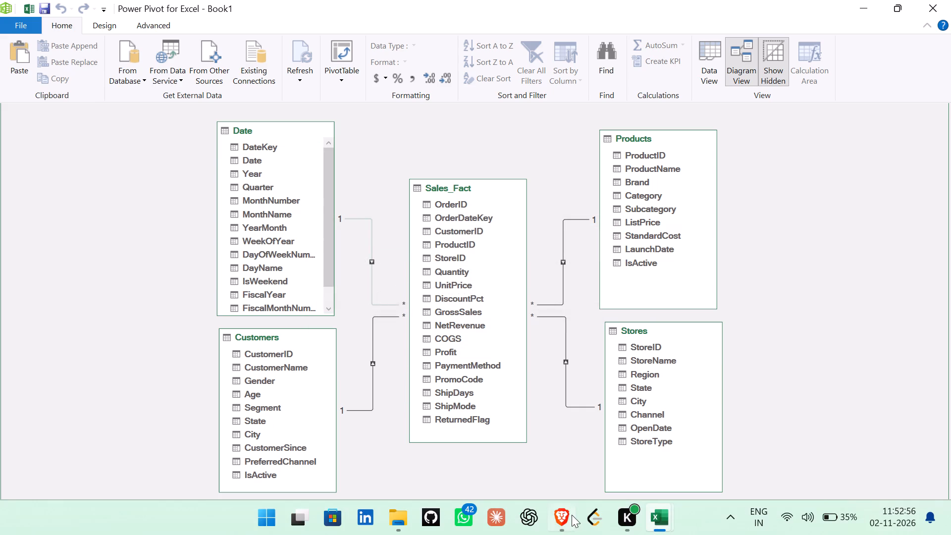
Switch to the Excel workbook and examine the monthly NetRevenue values in the original and pasted PivotTables.
left_click(705, 462)
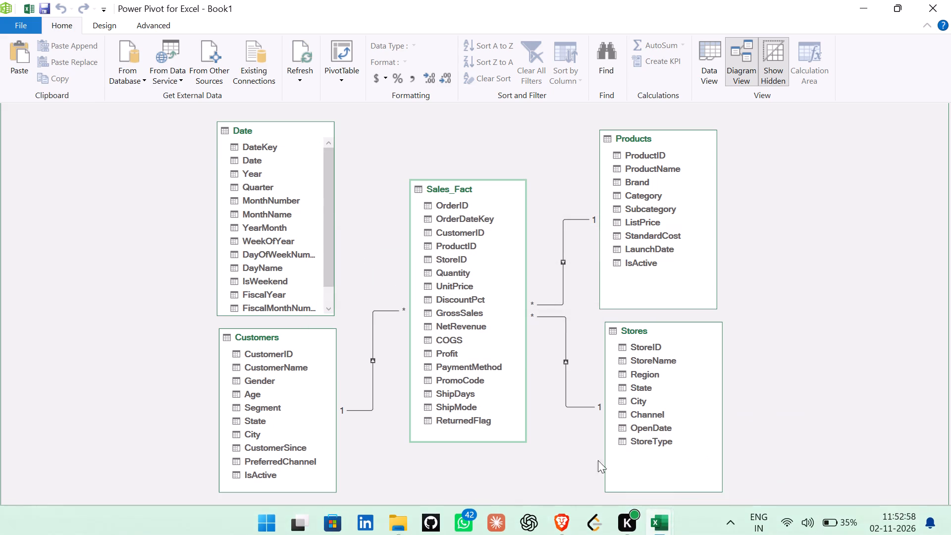
left_click(606, 447)
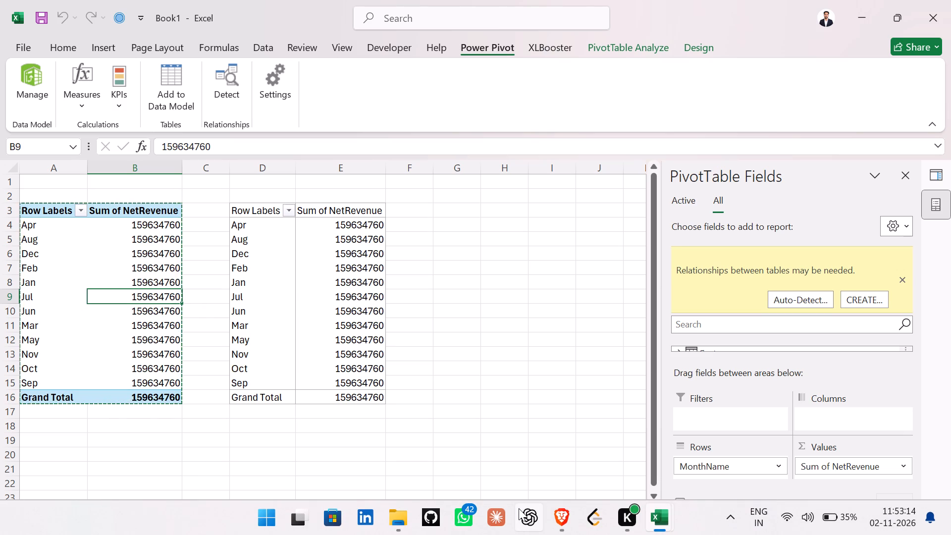
left_click(309, 303)
right_click(309, 303)
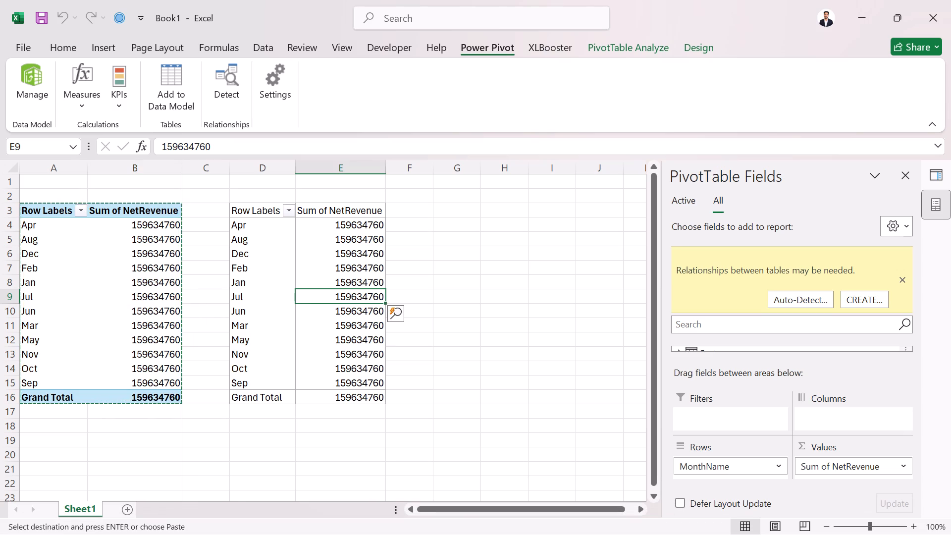
left_click(262, 227)
right_click(262, 227)
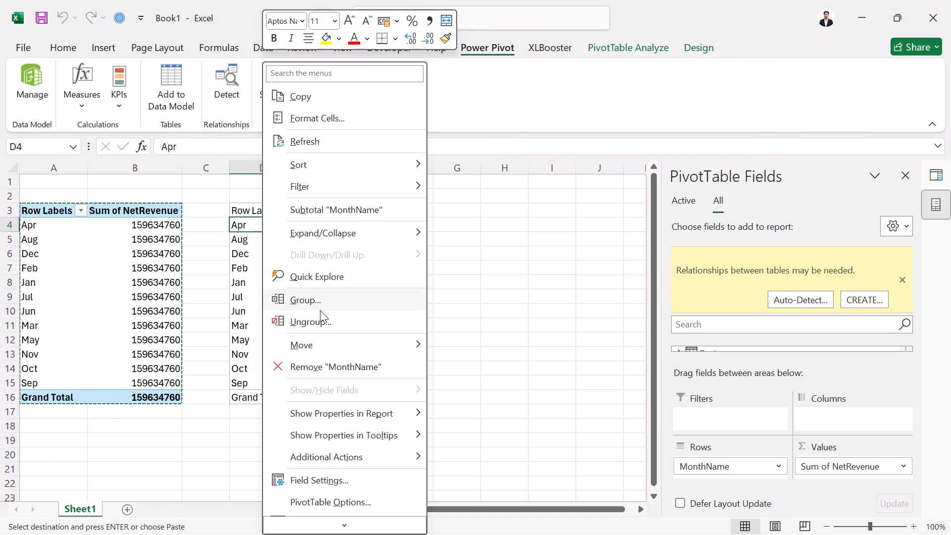
left_click(479, 270)
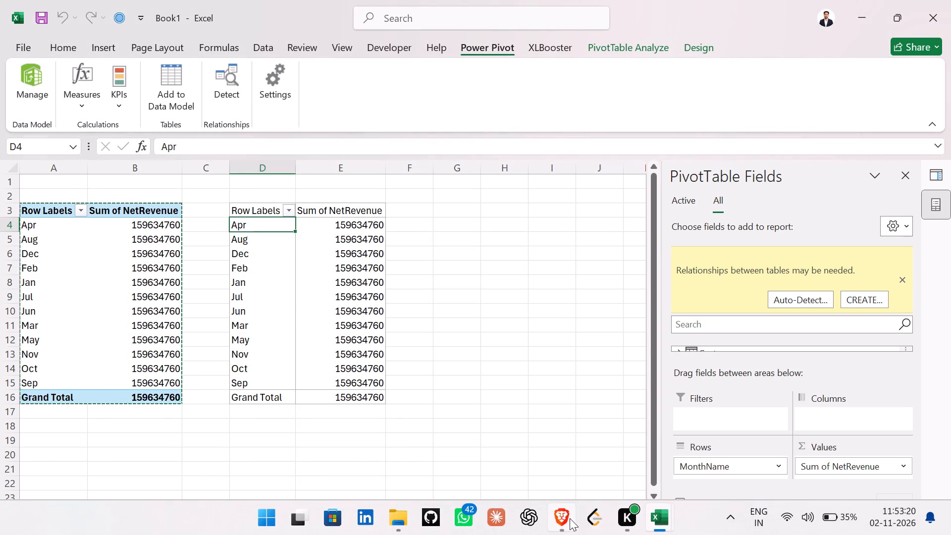
Switch back to the Power Pivot diagram and create a relationship from DateKey in Date to OrderDateKey in Sales_Fact.
left_click(709, 433)
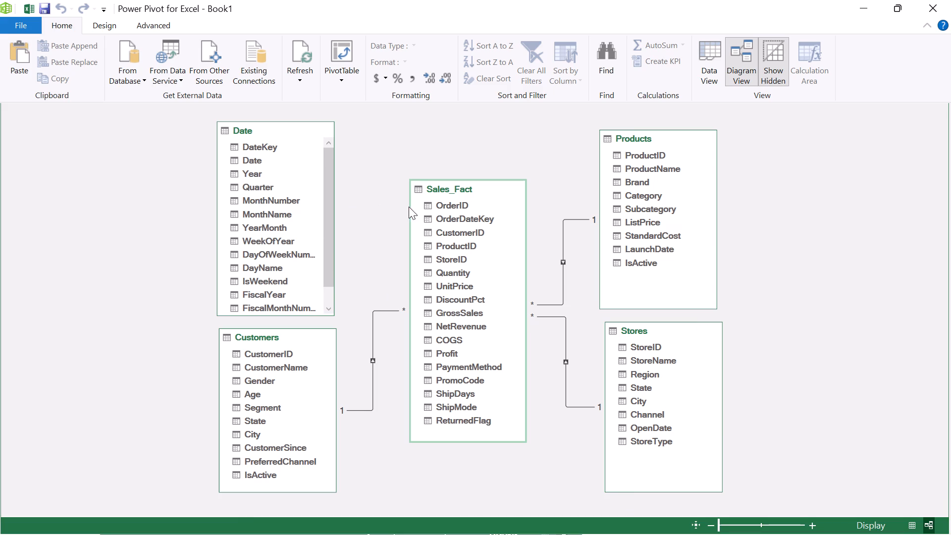
left_click_drag(450, 198, 325, 222)
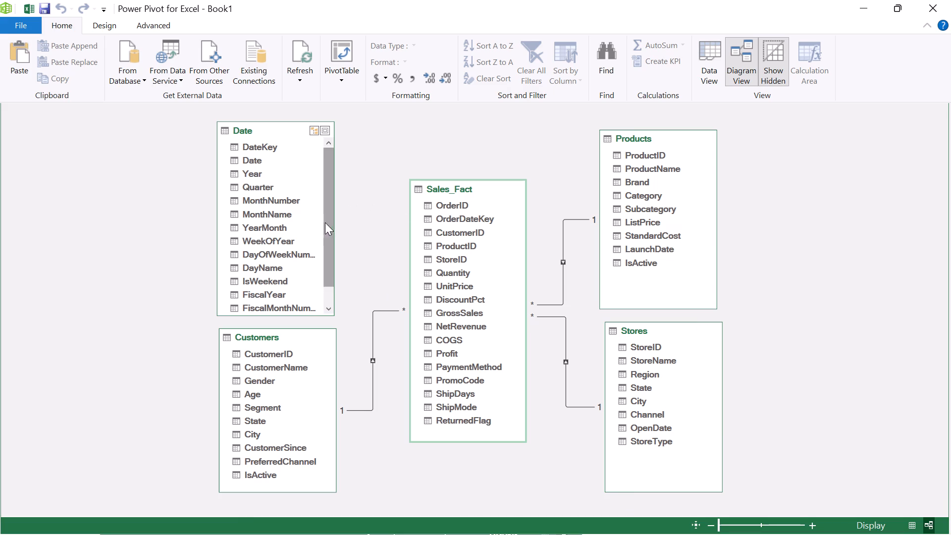
left_click_drag(325, 222, 382, 224)
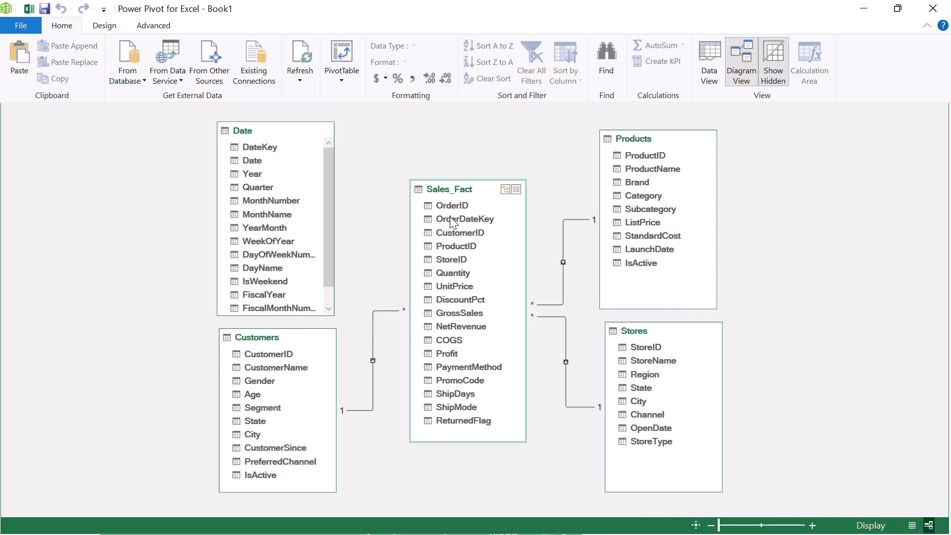
left_click_drag(262, 143, 428, 216)
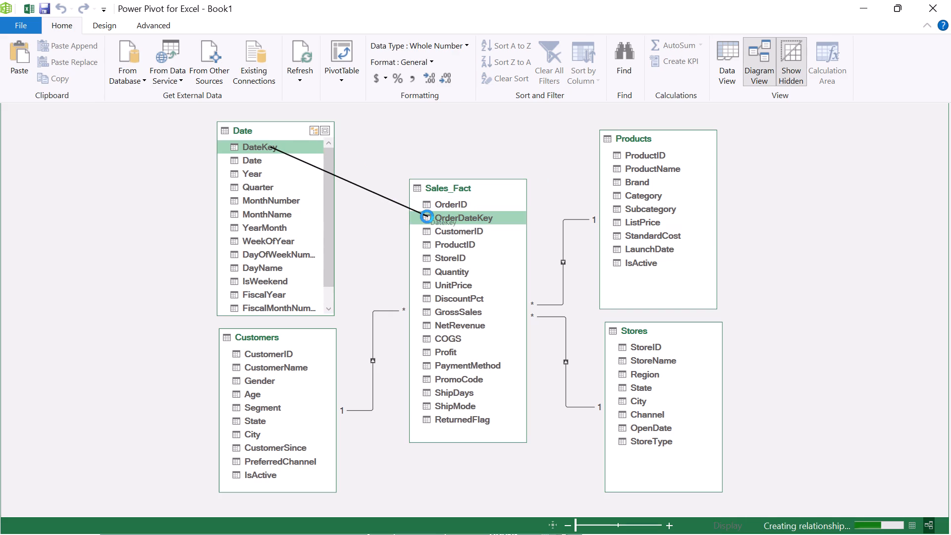
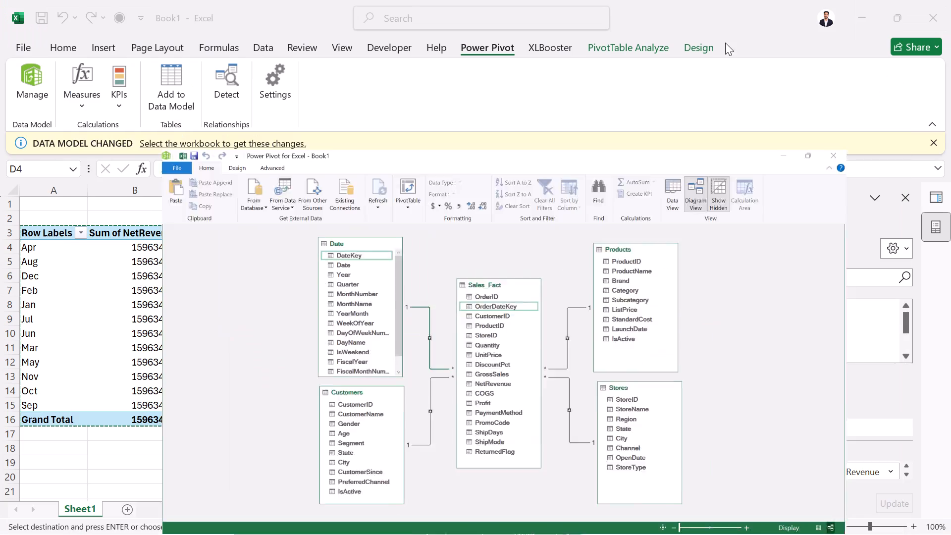
Switch to the Excel workbook to view the refreshed NetRevenue PivotTables, and return to the Data Model in the Power Pivot window.
left_click(475, 47)
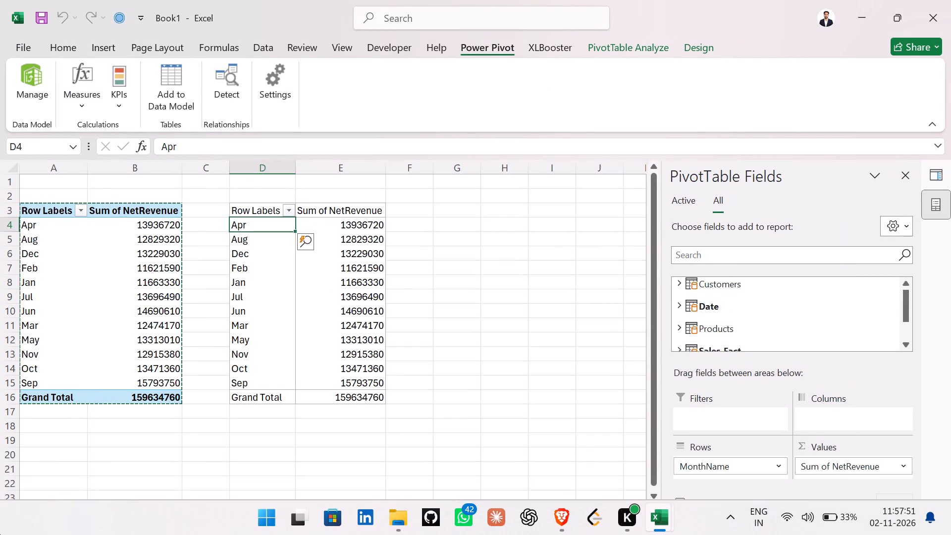
left_click(29, 100)
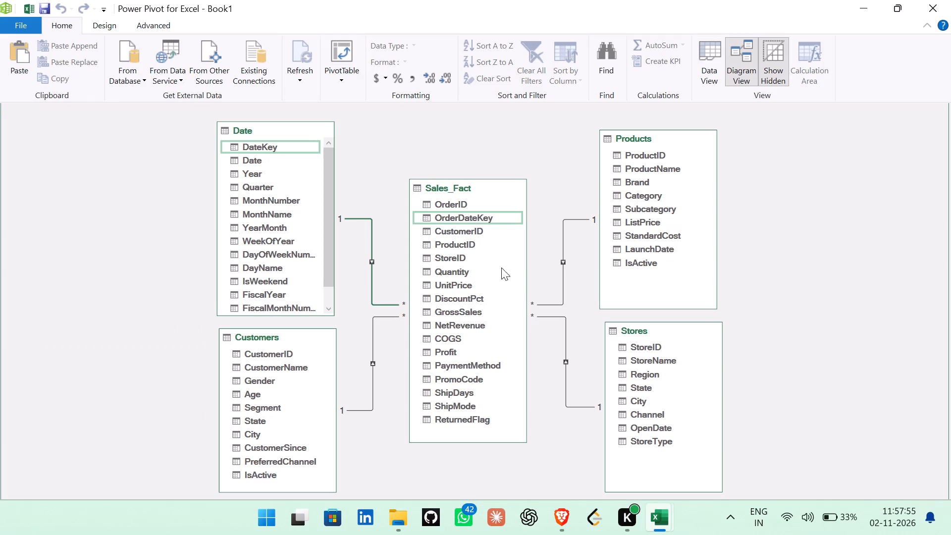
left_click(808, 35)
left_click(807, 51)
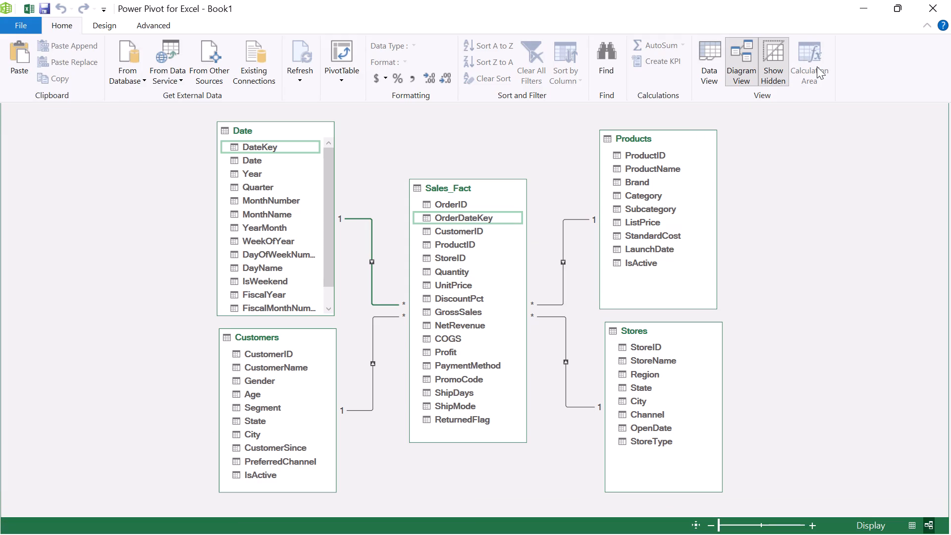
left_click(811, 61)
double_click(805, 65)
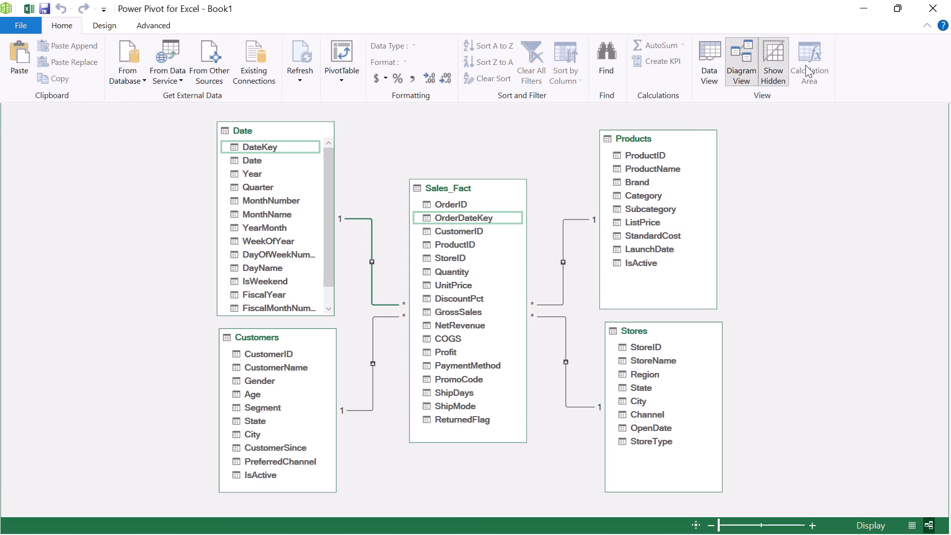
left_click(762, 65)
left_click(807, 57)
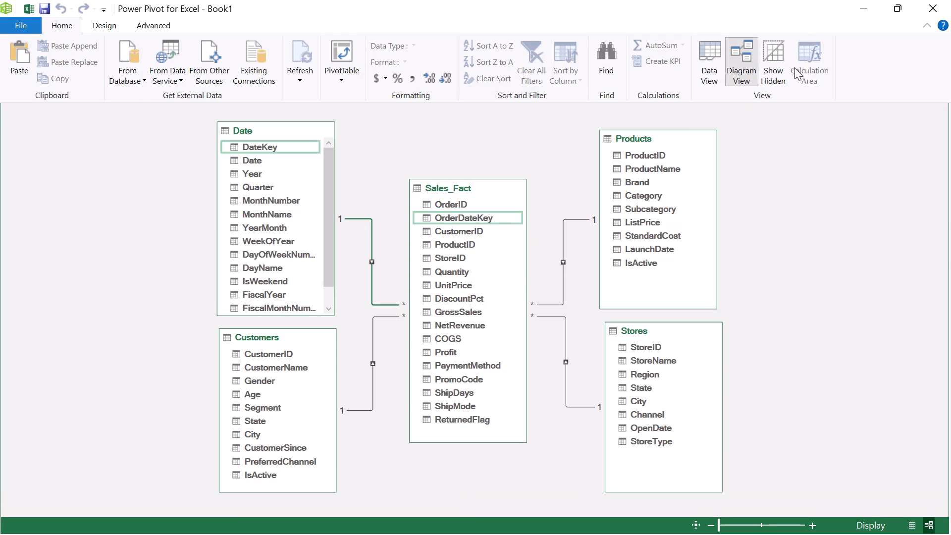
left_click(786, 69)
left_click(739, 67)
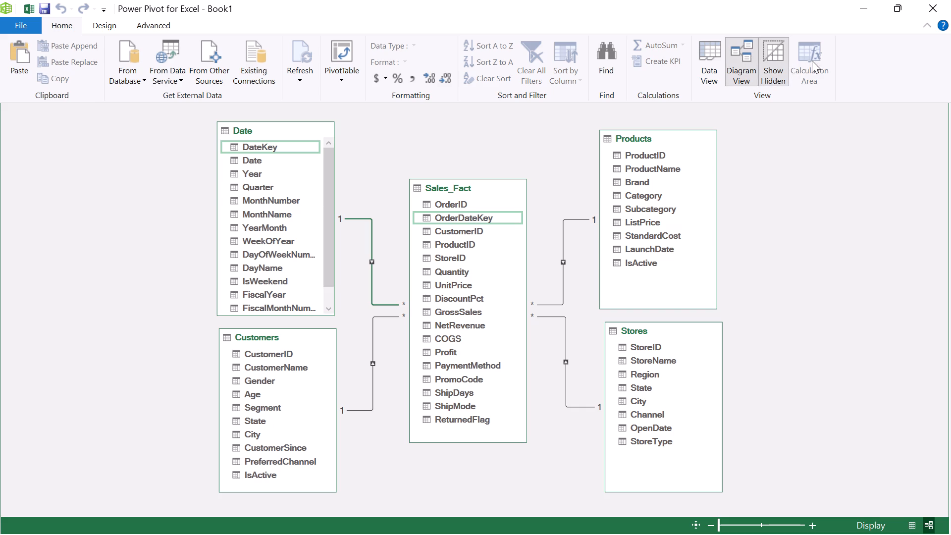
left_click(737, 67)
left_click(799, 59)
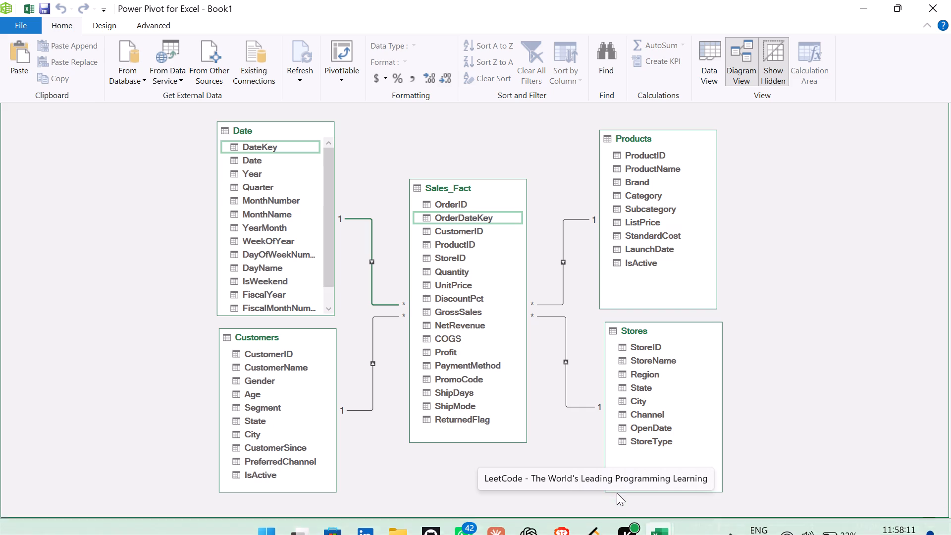
Switch the Data Model from the diagram to the data view and show the calculation area beneath the Customers table.
left_click(690, 76)
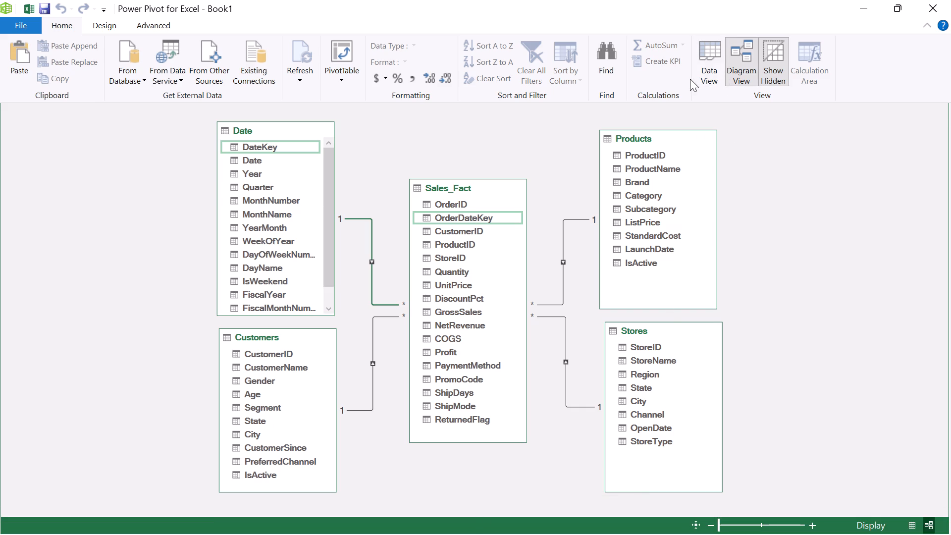
left_click(705, 65)
left_click(797, 59)
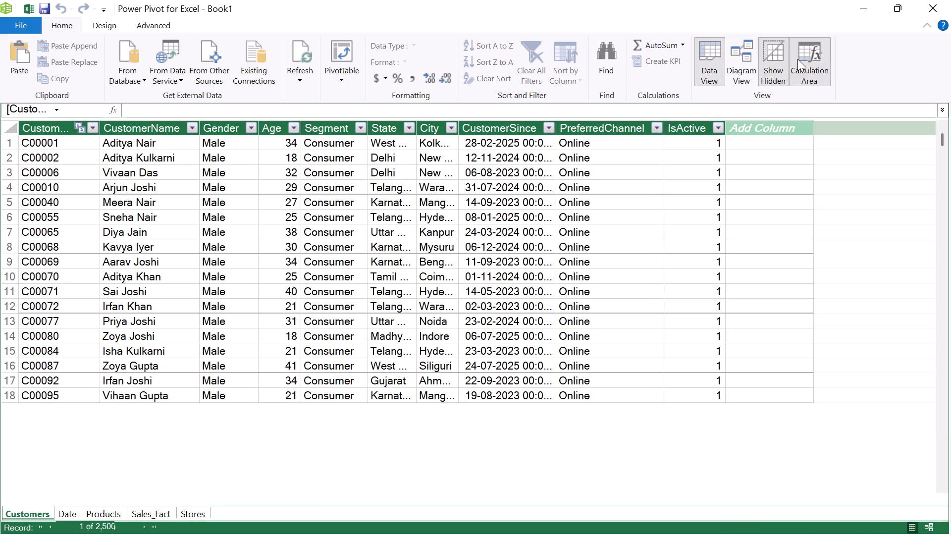
scroll(390, 354, "down", 4)
left_click(811, 60)
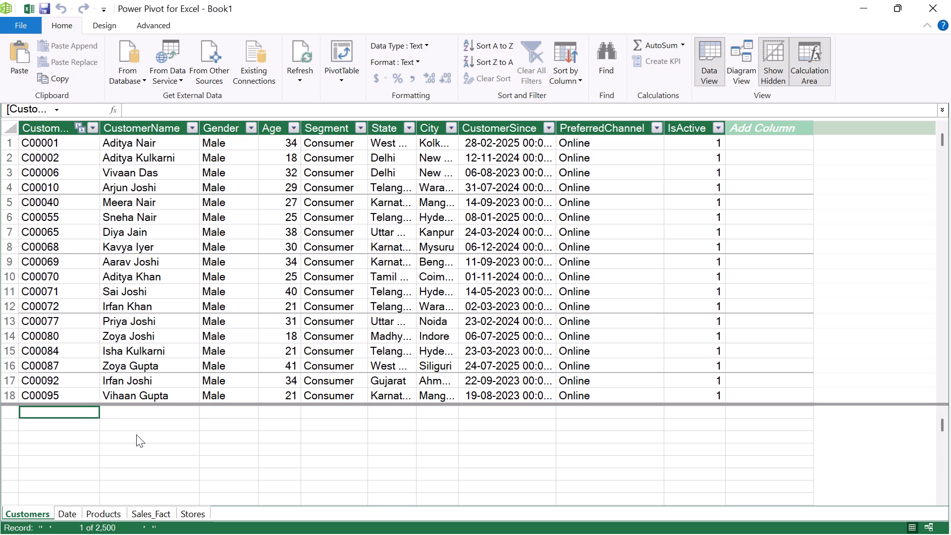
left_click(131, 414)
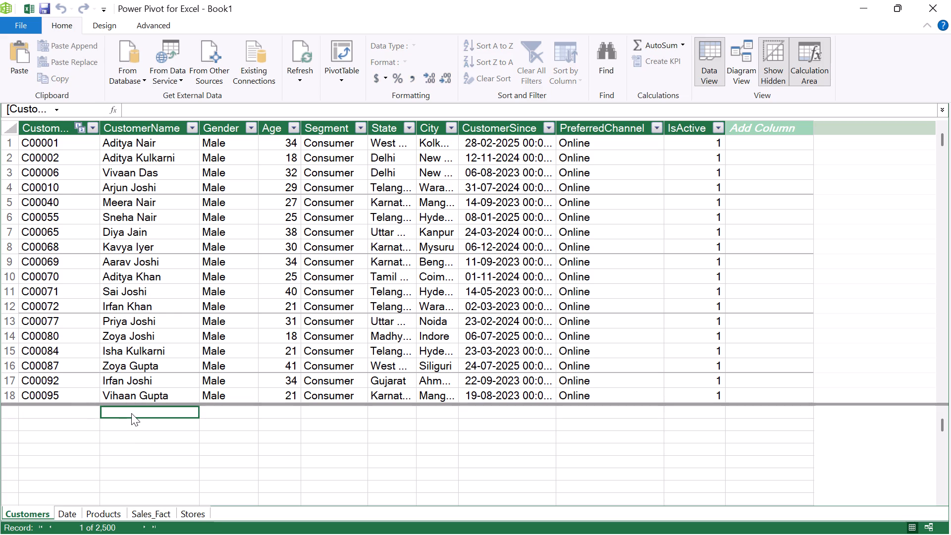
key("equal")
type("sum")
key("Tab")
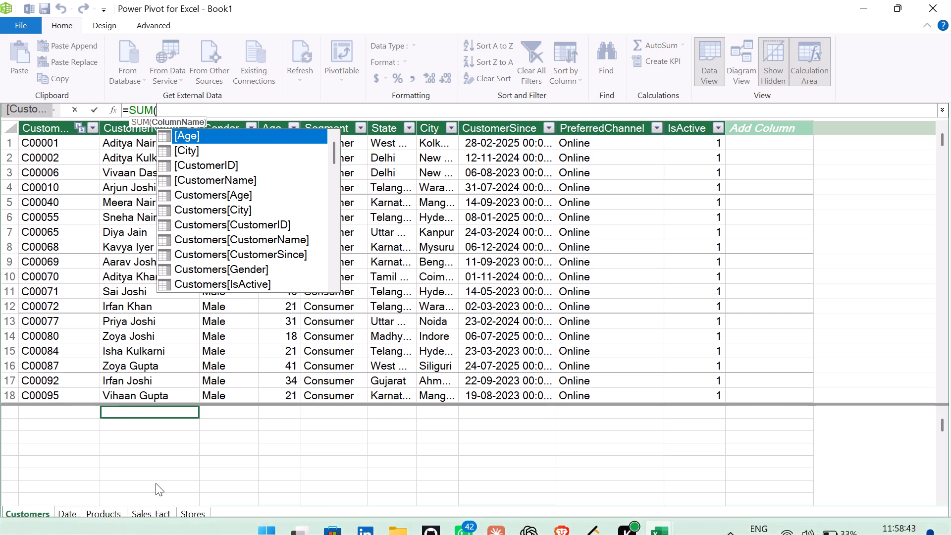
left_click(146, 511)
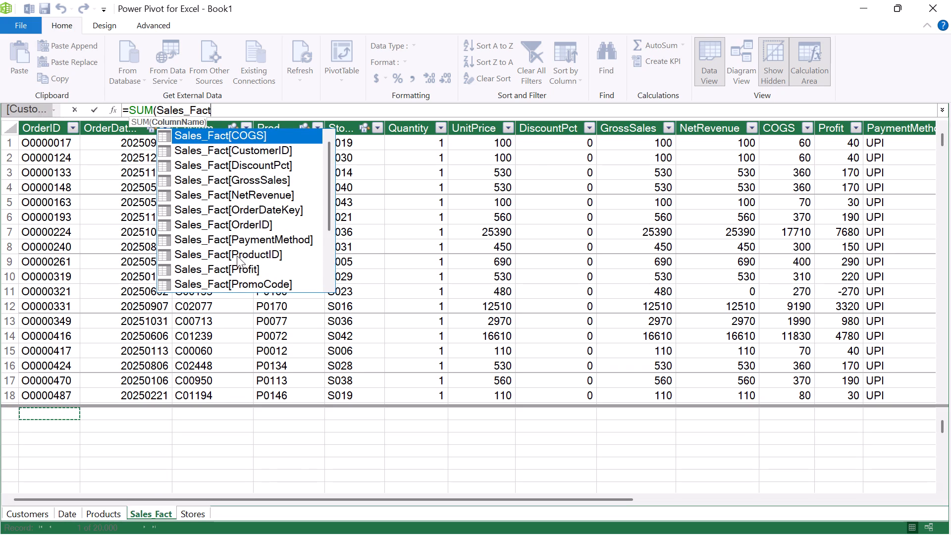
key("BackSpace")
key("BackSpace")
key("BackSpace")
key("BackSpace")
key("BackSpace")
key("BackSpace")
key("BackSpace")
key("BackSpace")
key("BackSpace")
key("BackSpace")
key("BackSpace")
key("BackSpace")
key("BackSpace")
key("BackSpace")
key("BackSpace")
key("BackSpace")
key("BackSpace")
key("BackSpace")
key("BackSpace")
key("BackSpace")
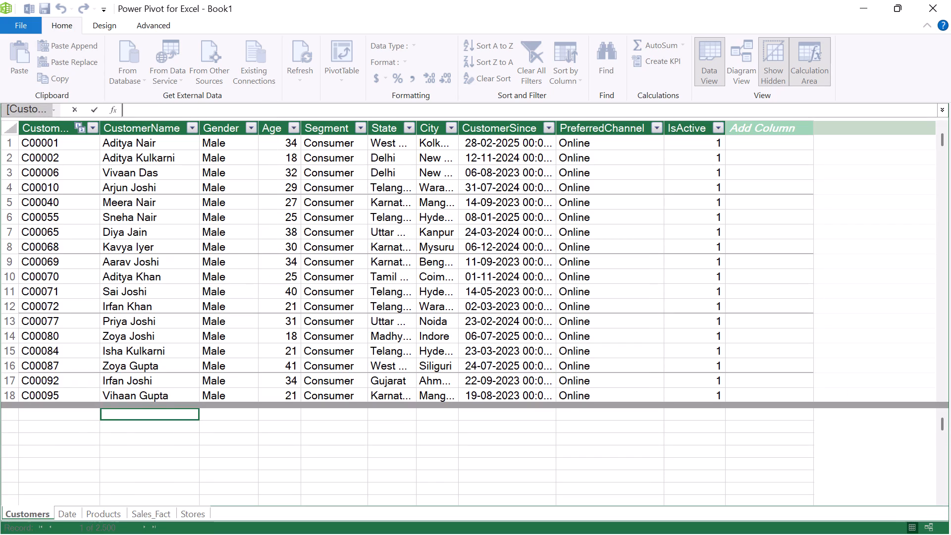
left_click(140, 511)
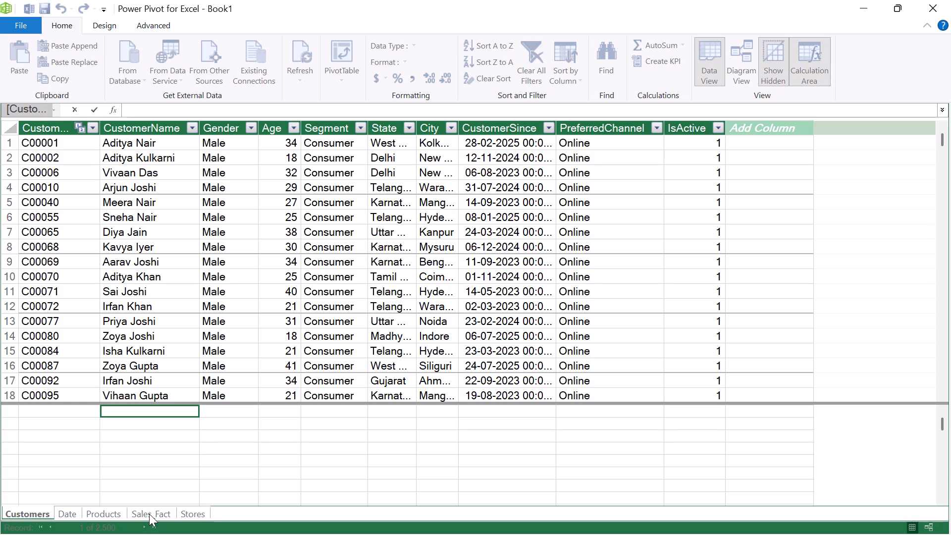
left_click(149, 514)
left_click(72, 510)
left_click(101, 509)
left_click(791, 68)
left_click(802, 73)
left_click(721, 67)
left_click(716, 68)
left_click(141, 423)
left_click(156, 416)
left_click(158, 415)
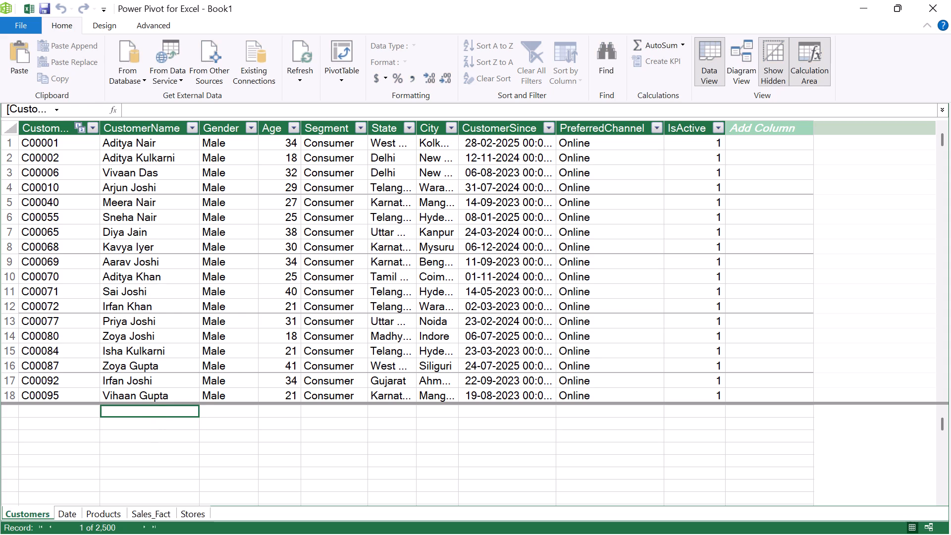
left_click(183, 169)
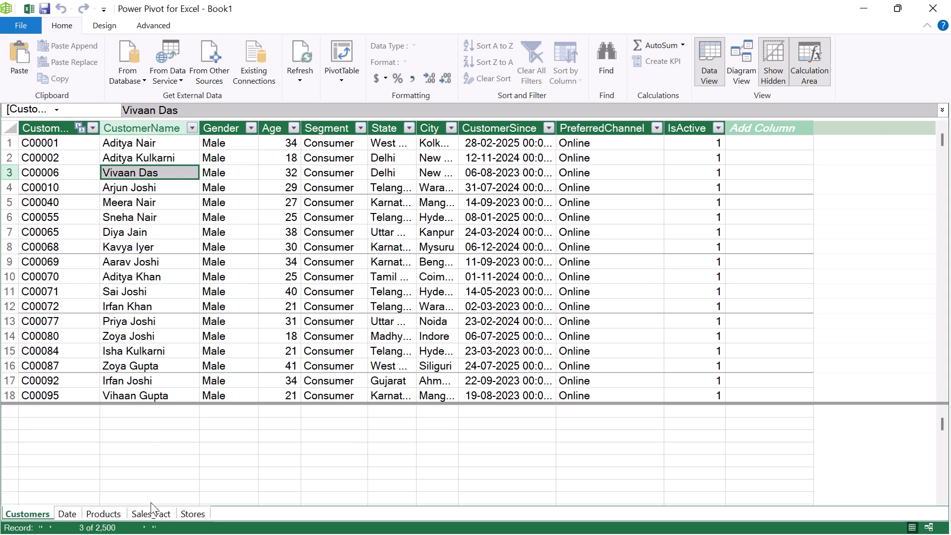
In the Sales_Fact table's calculation area, add the measure =SUM(Sales_Fact[NetRevenue]) in the first cell beneath the CustomerID column.
left_click(151, 509)
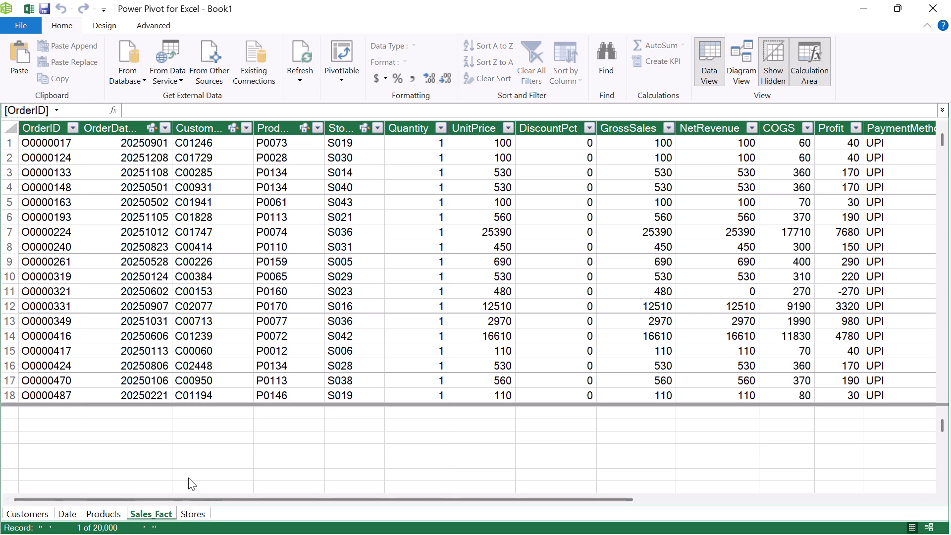
left_click(191, 415)
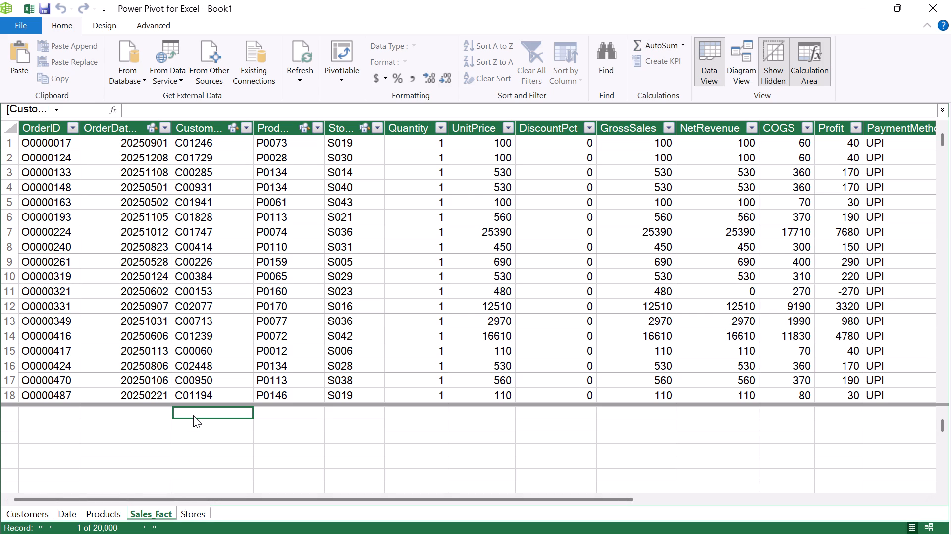
key("equal")
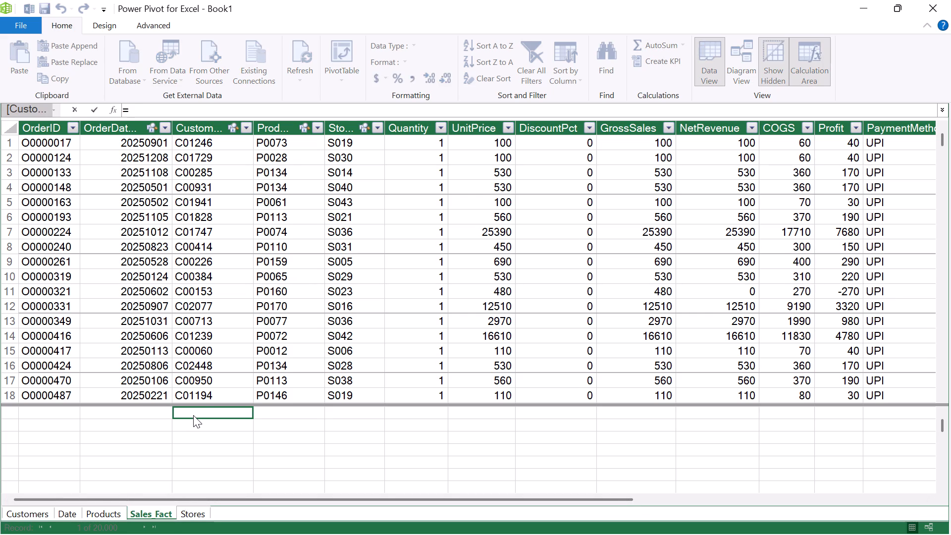
type("sum")
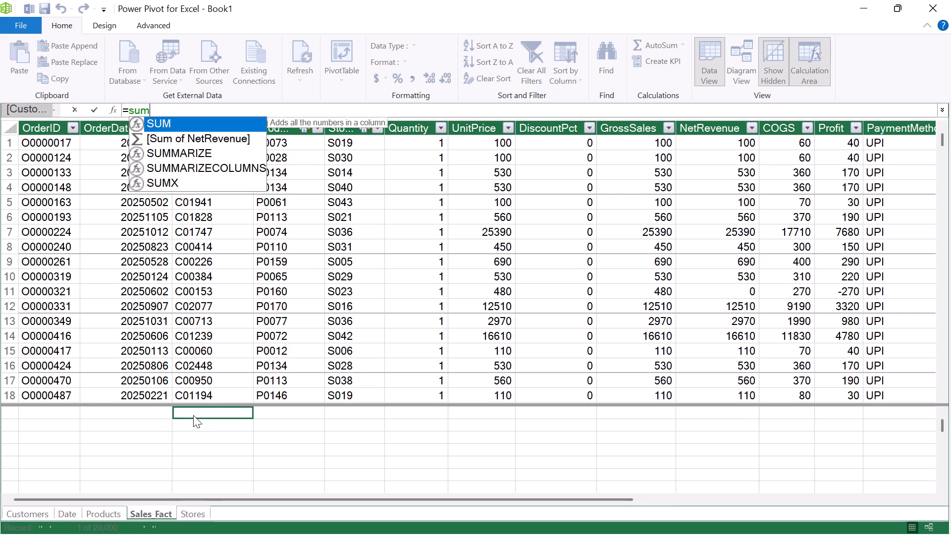
key("Tab")
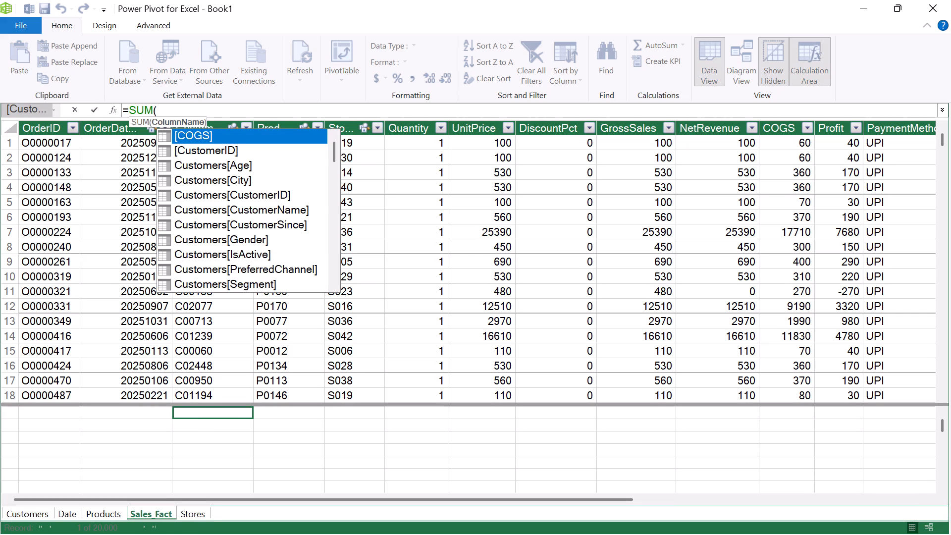
type("sa")
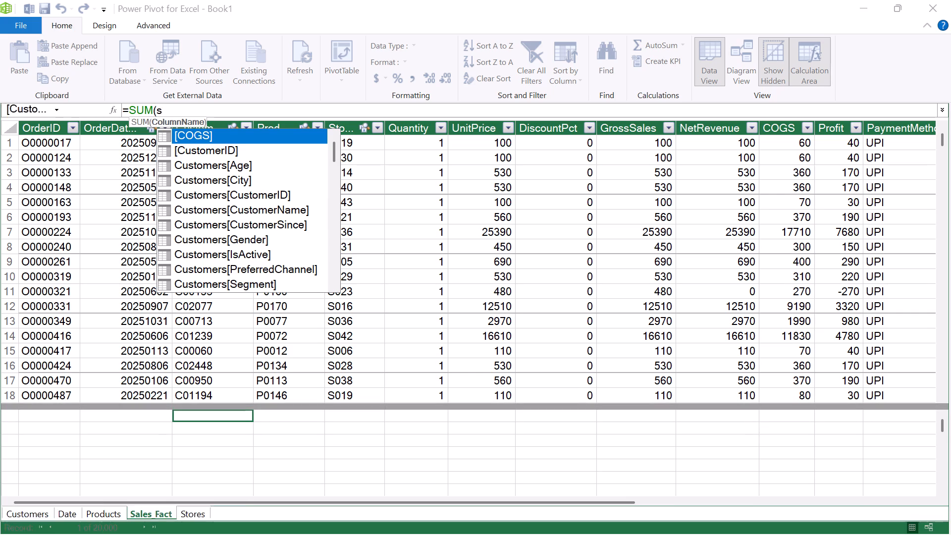
type("les")
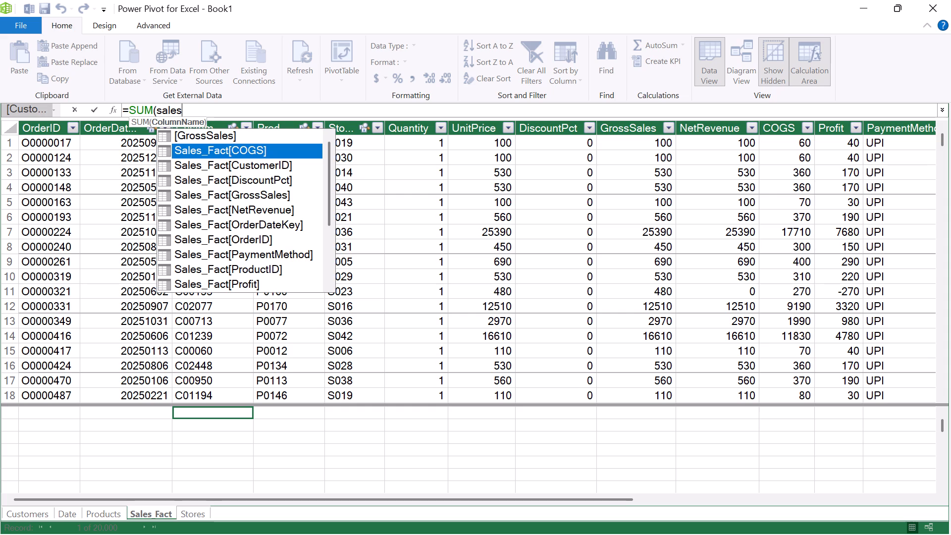
key("Down")
key("Down")
key("Down")
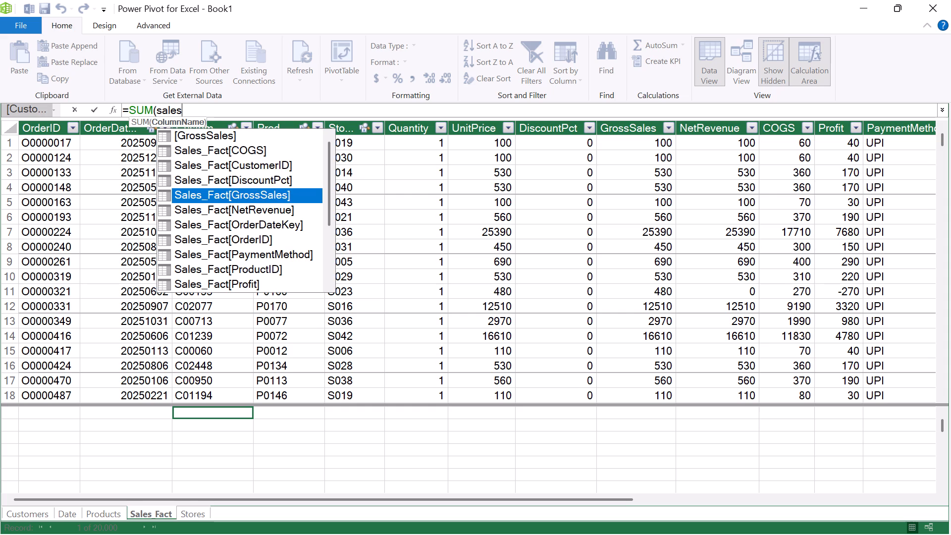
key("Down")
key("Tab")
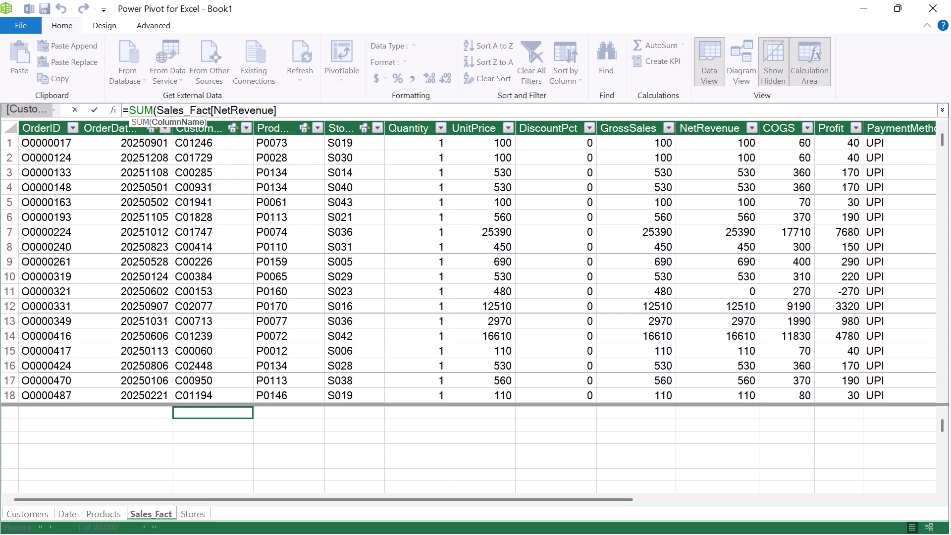
key("shift+parenright")
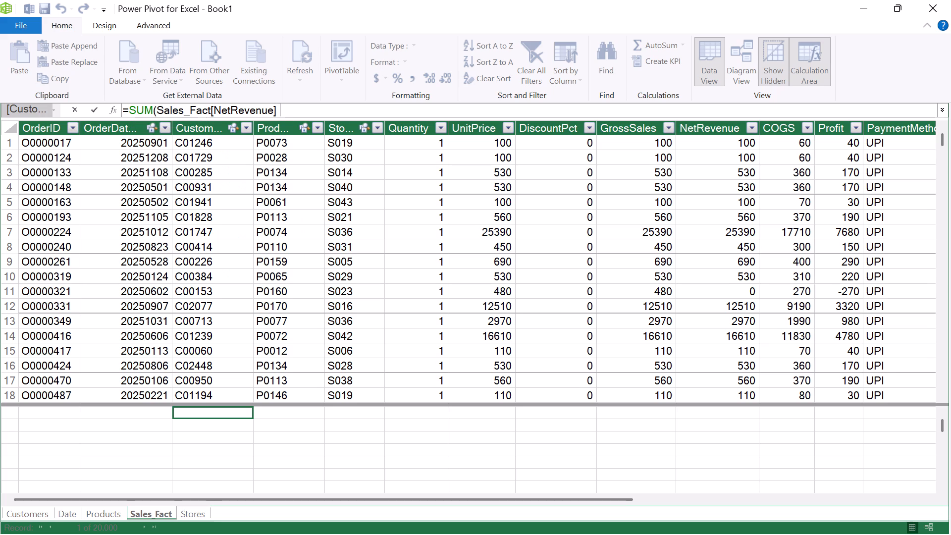
key("Return")
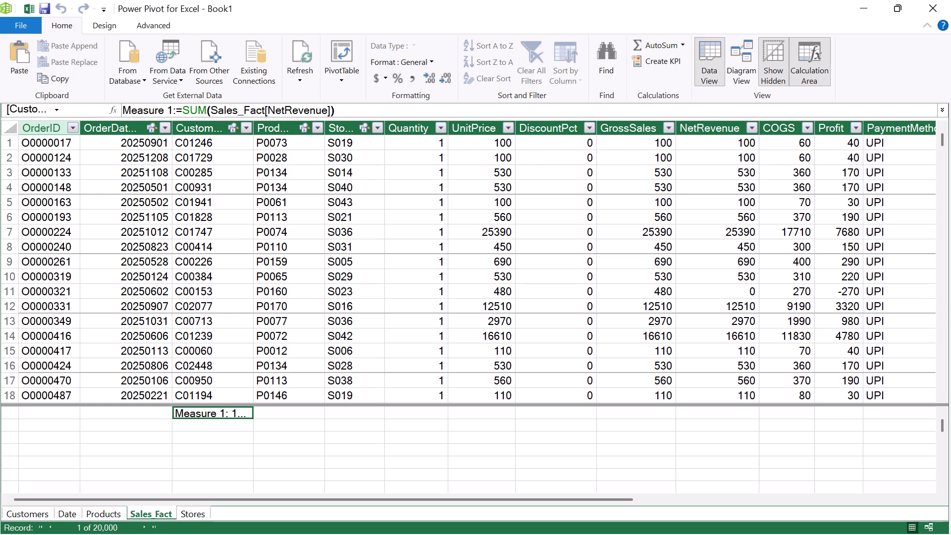
Widen the CustomerID column in the Sales_Fact table so the full measure beneath it fits.
left_click_drag(254, 404, 299, 405)
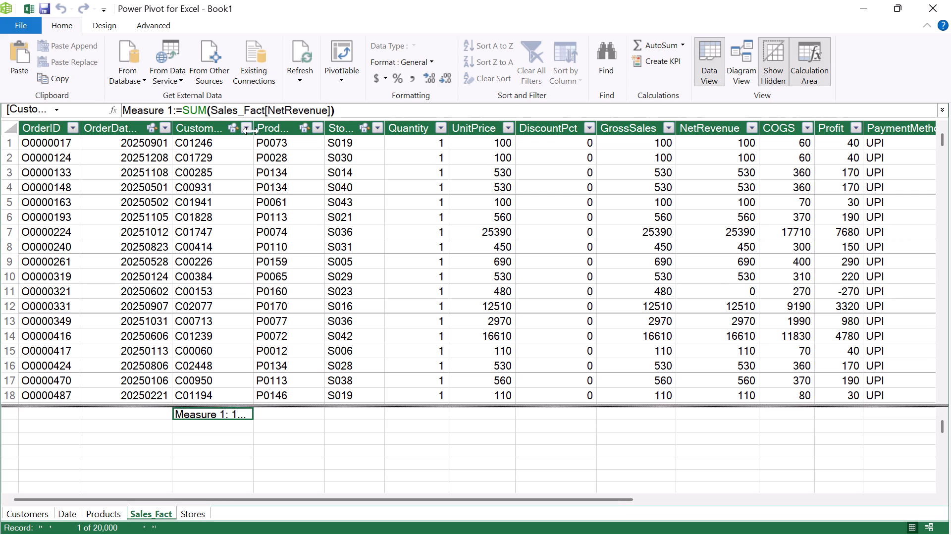
left_click_drag(255, 132, 275, 132)
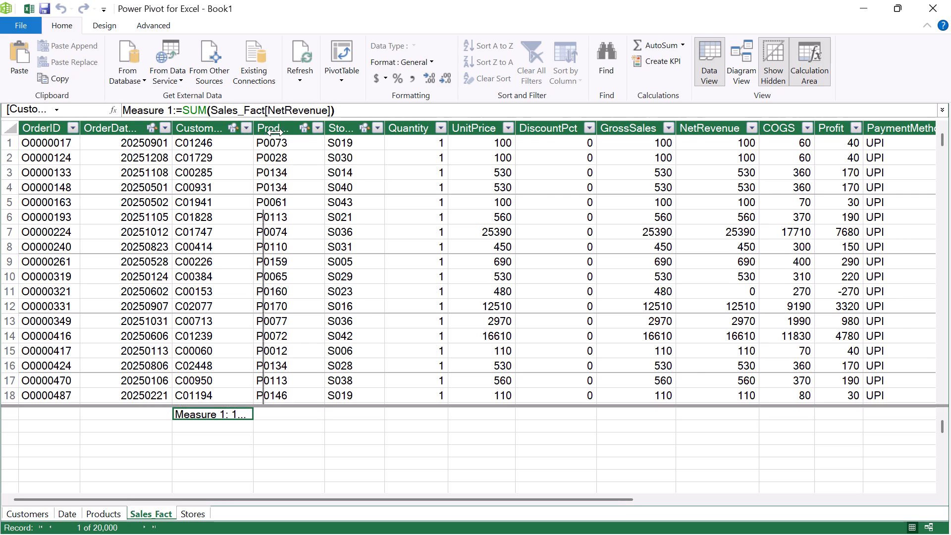
left_click_drag(275, 132, 276, 132)
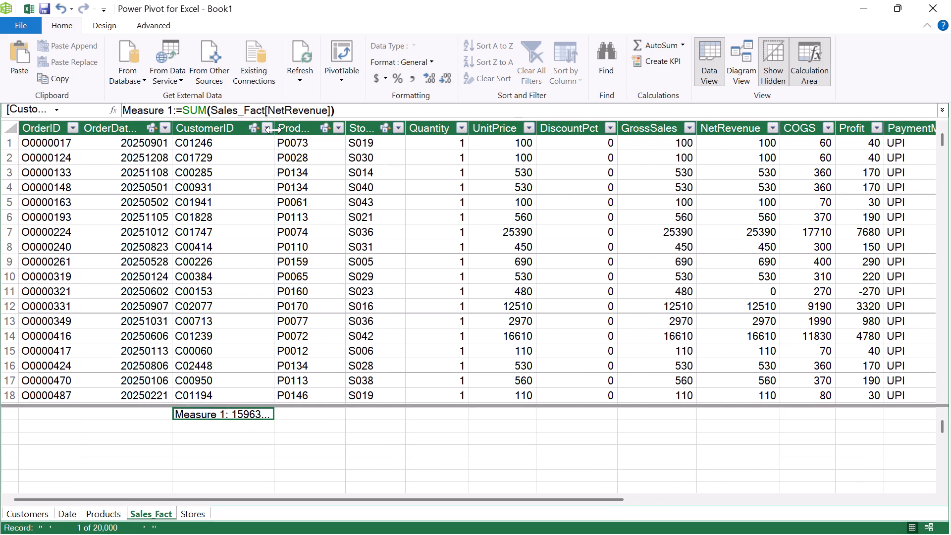
left_click_drag(273, 131, 379, 133)
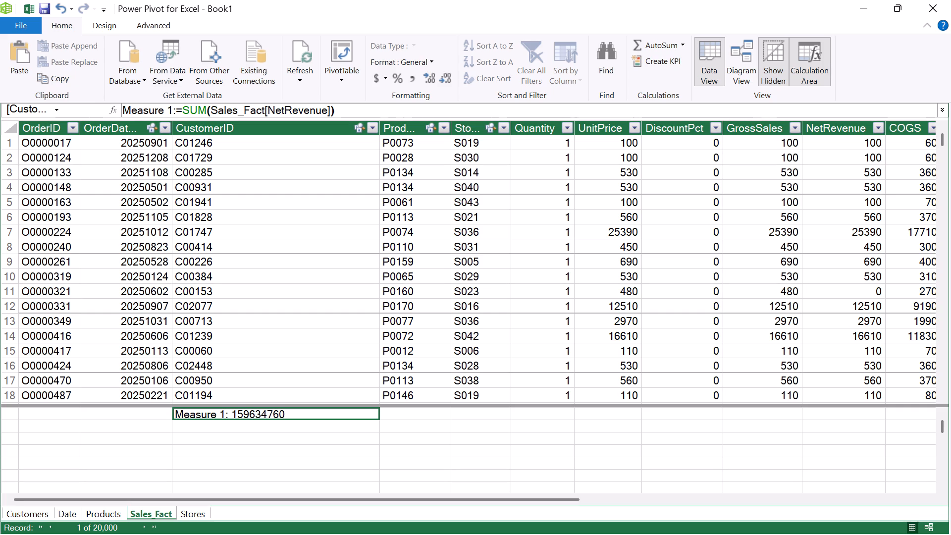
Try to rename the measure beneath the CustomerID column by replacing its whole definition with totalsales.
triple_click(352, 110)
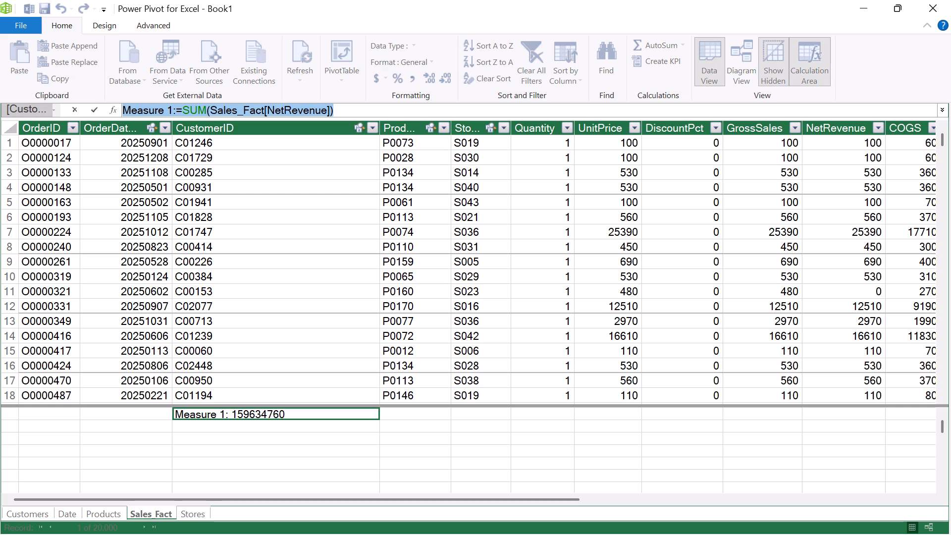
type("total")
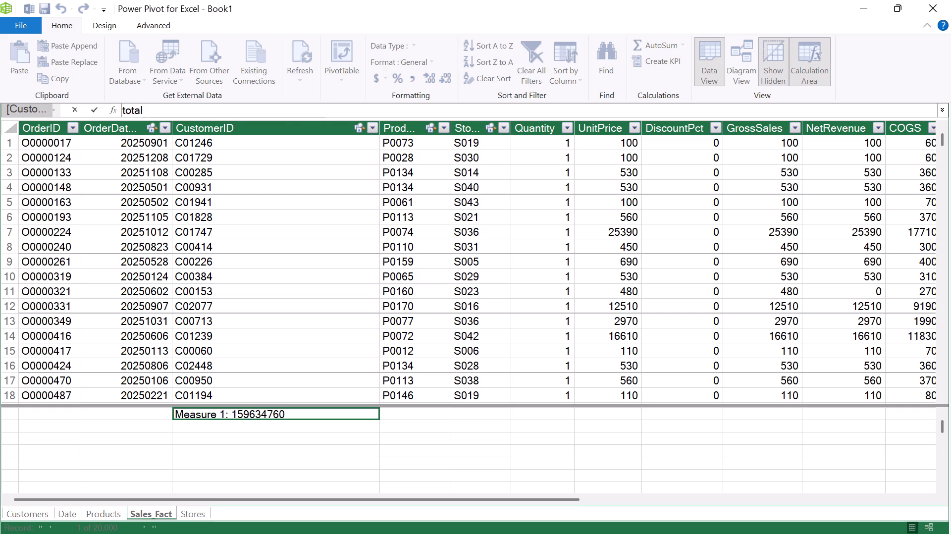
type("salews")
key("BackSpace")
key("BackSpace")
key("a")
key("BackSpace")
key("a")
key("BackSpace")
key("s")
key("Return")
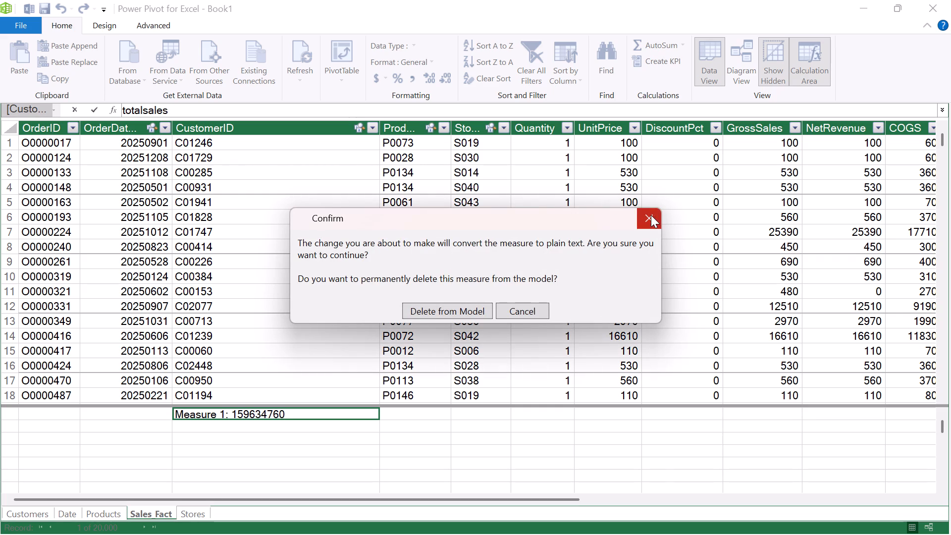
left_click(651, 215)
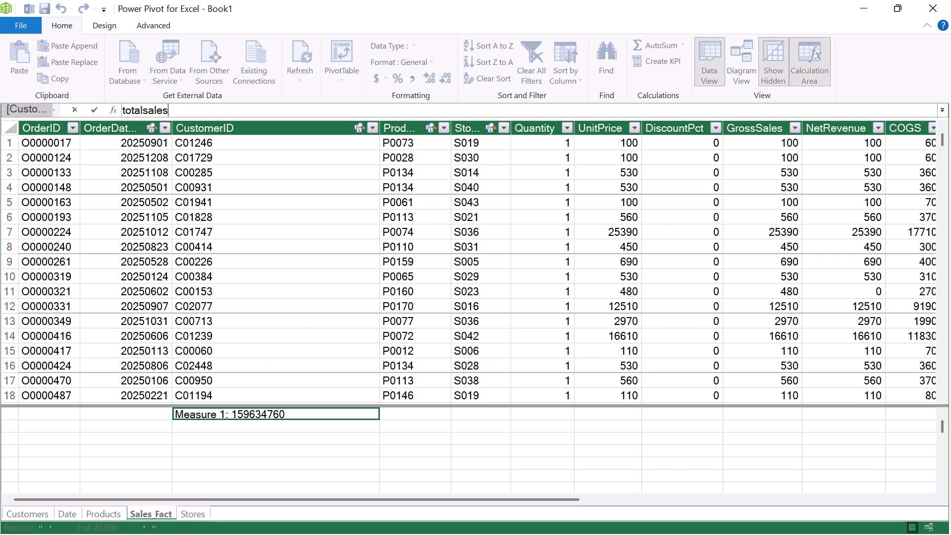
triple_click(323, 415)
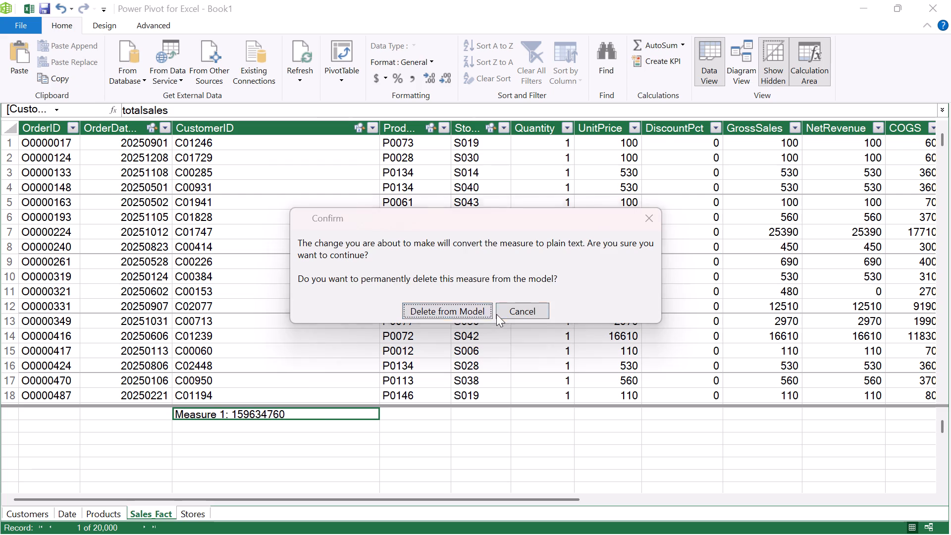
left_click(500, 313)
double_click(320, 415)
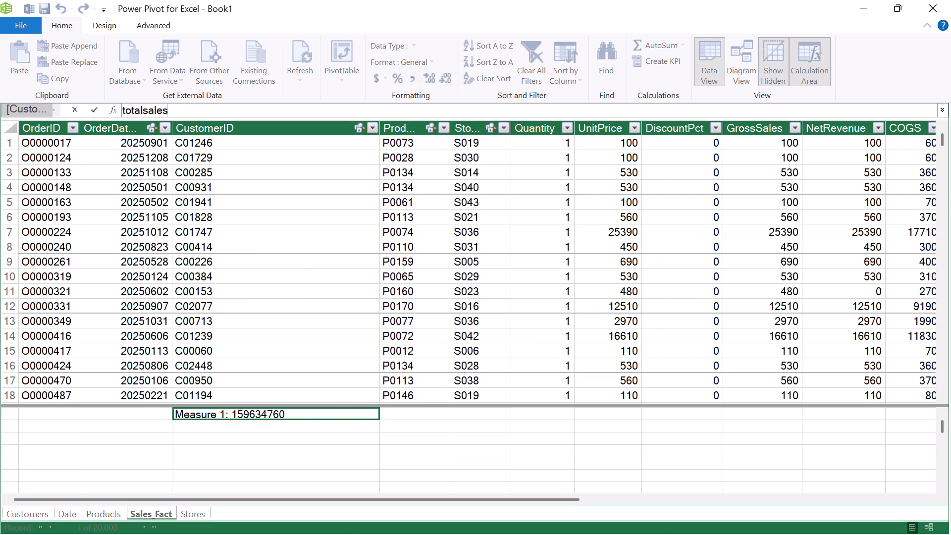
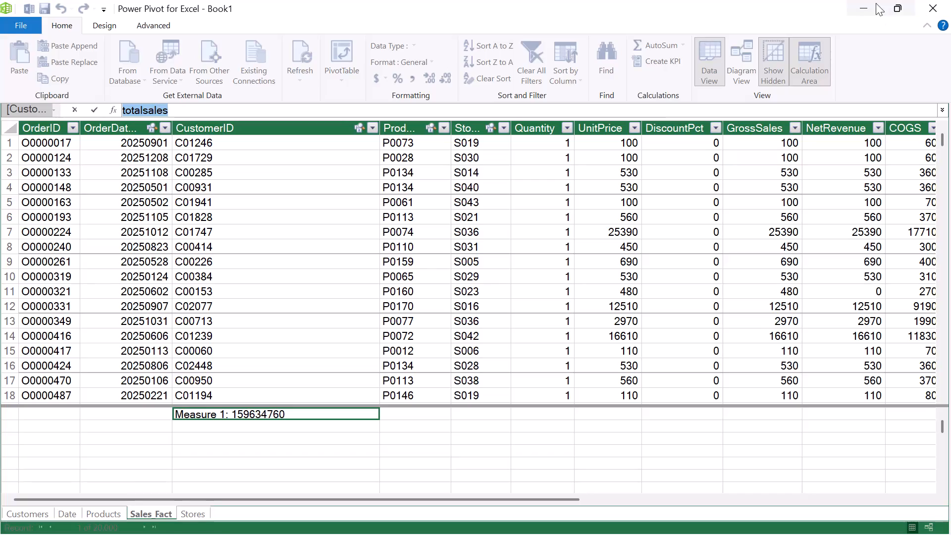
Leave Power Pivot and open Power Pivot E-Book.pdf from the Lesson No.15 - PowerPivot Table folder in File Explorer.
left_click(875, 3)
left_click(861, 18)
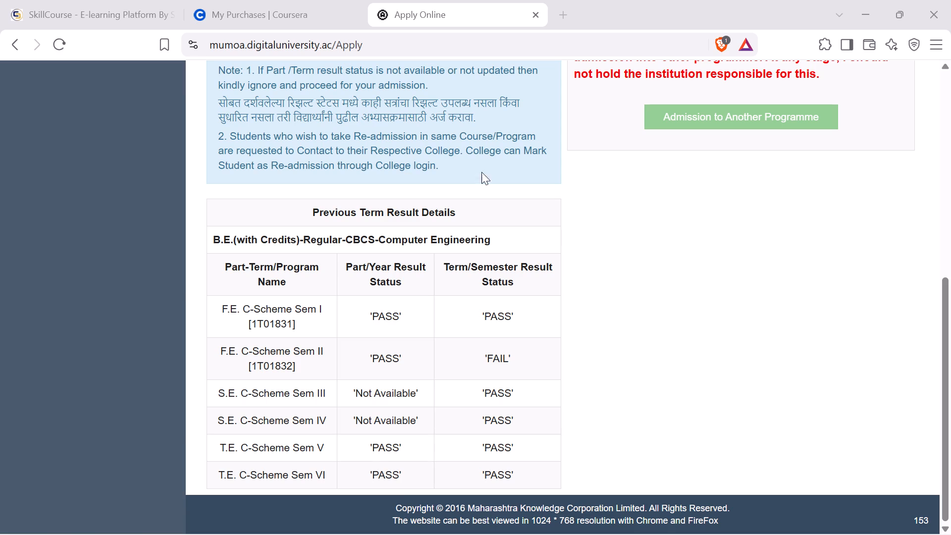
left_click(382, 518)
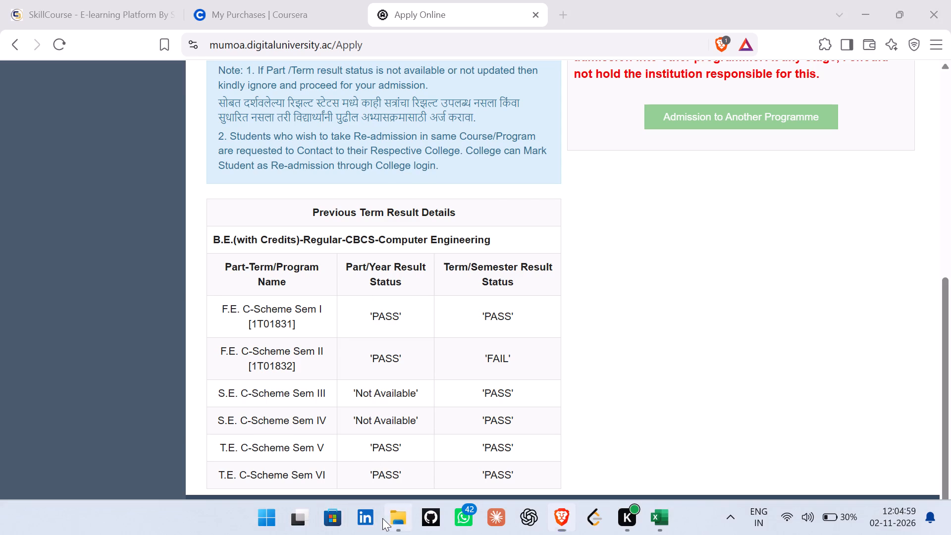
left_click(268, 216)
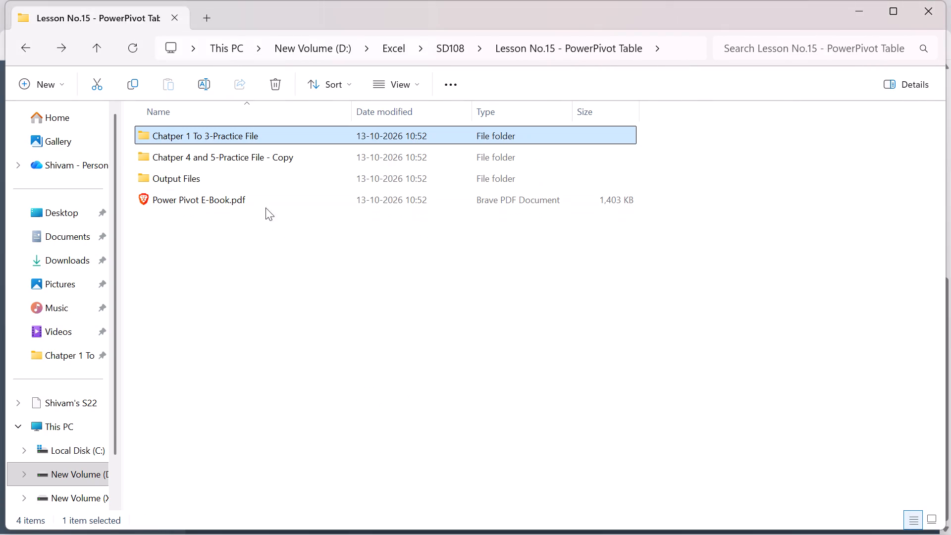
left_click(271, 203)
left_click(271, 203)
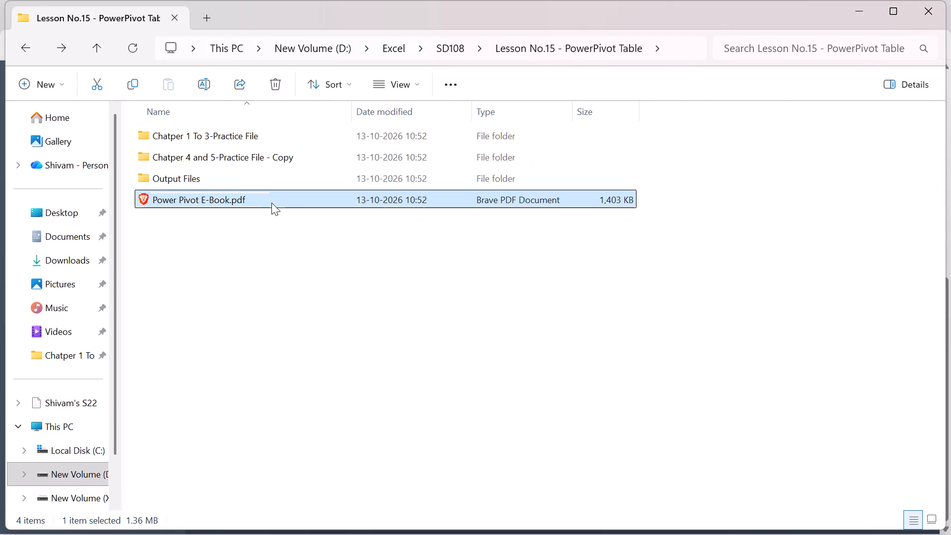
left_click(271, 203)
left_click(271, 206)
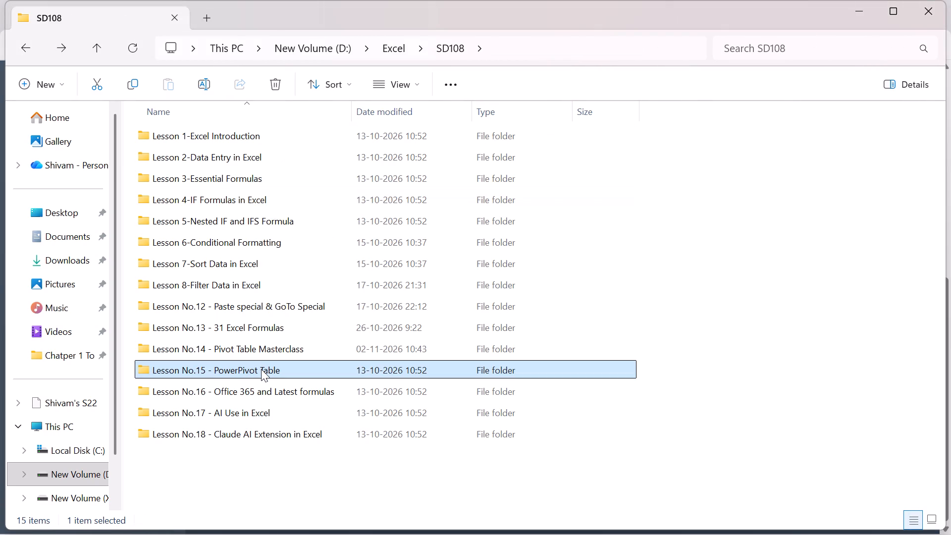
double_click(261, 369)
double_click(308, 212)
left_click(311, 208)
double_click(311, 207)
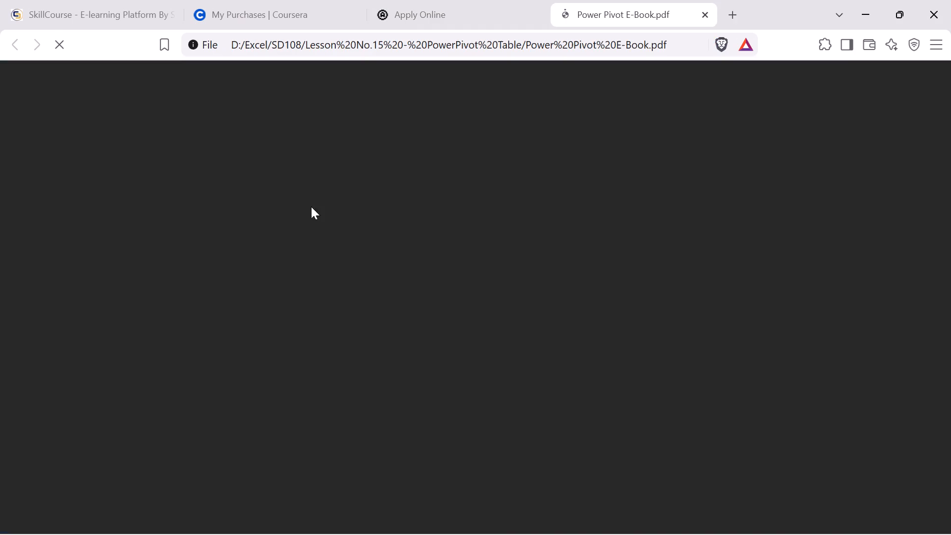
Look through Chapter 3 of the e-book, DAX Fundamentals + Business KPIs, up to the Dax Type page on measures.
left_click_drag(949, 124, 949, 128)
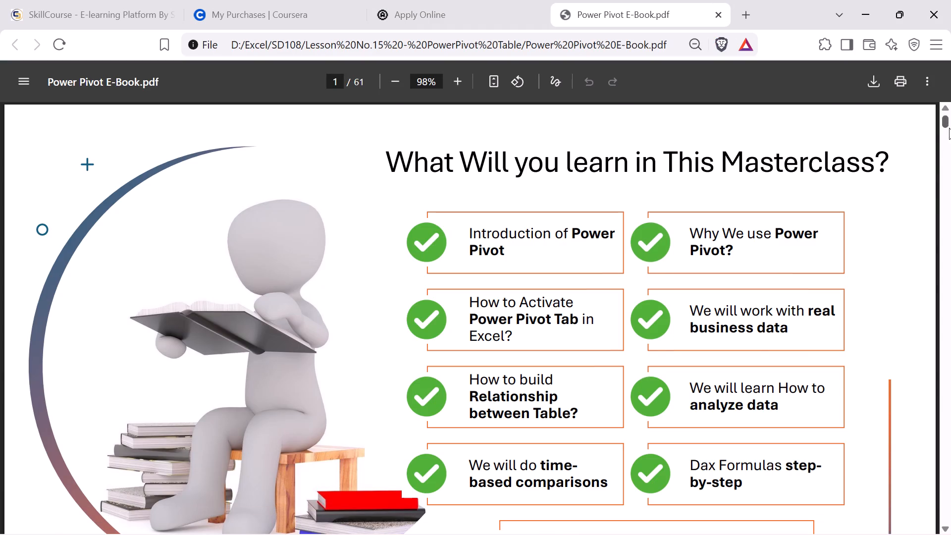
left_click_drag(949, 128, 948, 294)
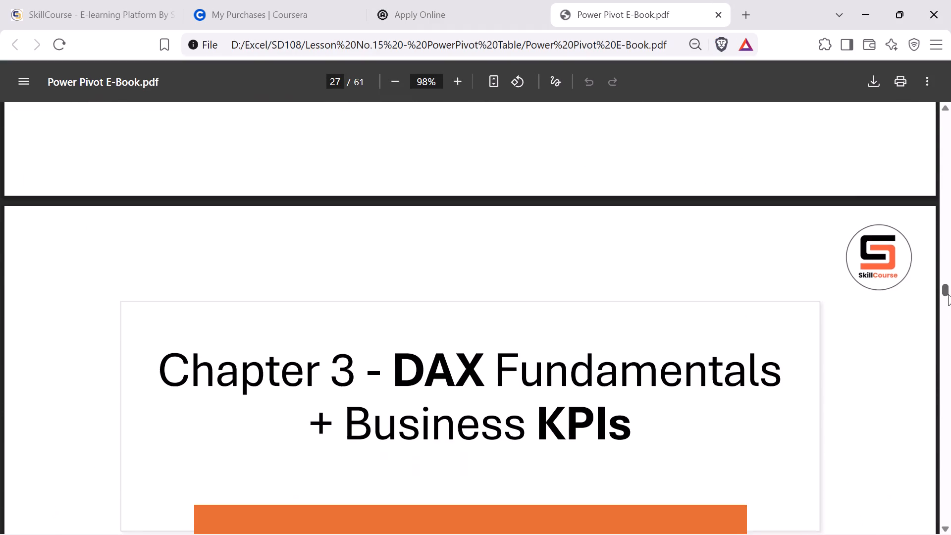
left_click_drag(948, 294, 950, 337)
scroll(756, 359, "down", 4)
scroll(756, 359, "up", 1)
scroll(756, 359, "down", 4)
scroll(762, 357, "up", 1)
scroll(762, 357, "down", 2)
scroll(761, 357, "up", 1)
scroll(759, 358, "down", 2)
scroll(558, 321, "down", 4)
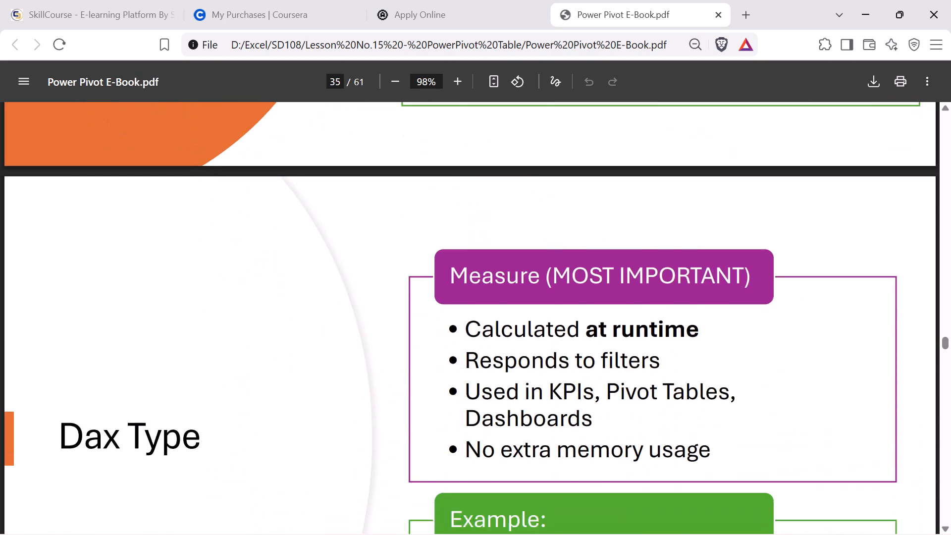
Examine the e-book's basic DAX function formulas, the Business KPIs page and the pages introducing CALCULATE.
scroll(557, 321, "down", 8, "shift")
scroll(557, 321, "down", 1, "ctrl")
scroll(557, 321, "up", 1, "ctrl")
scroll(557, 321, "down", 1, "ctrl")
scroll(557, 321, "down", 8)
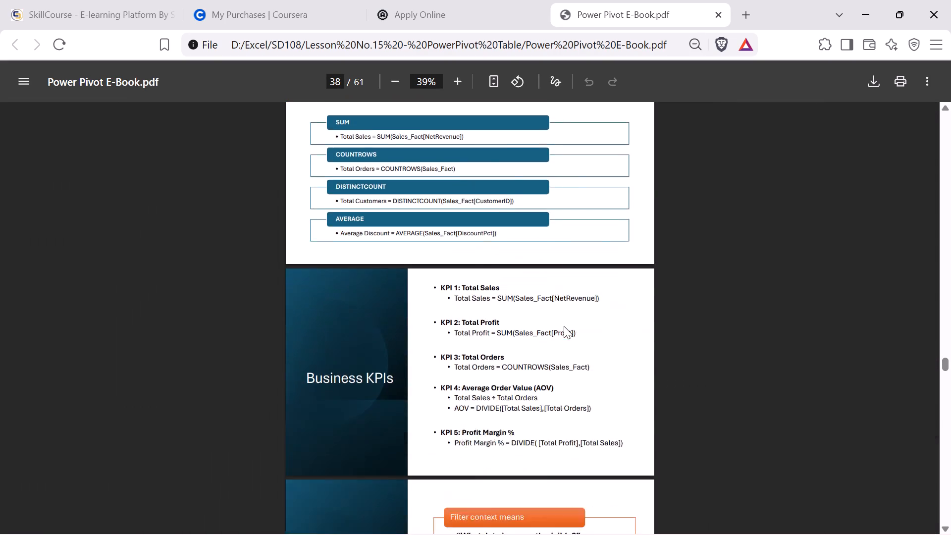
scroll(564, 326, "down", 8)
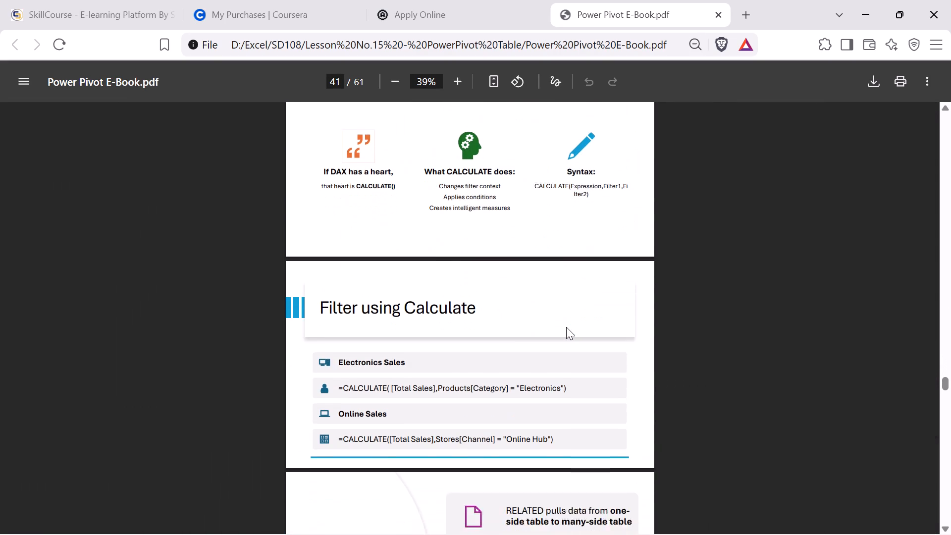
scroll(566, 327, "up", 3, "ctrl")
scroll(566, 327, "up", 6)
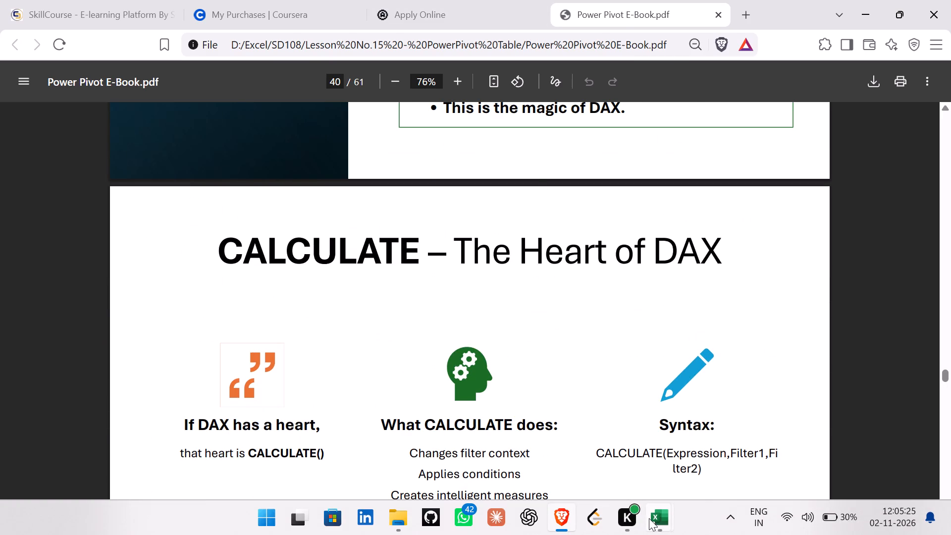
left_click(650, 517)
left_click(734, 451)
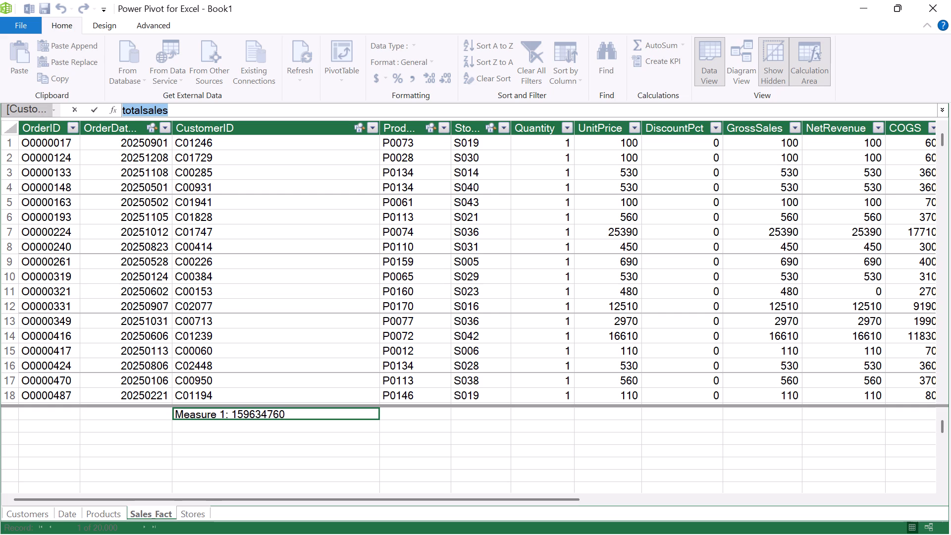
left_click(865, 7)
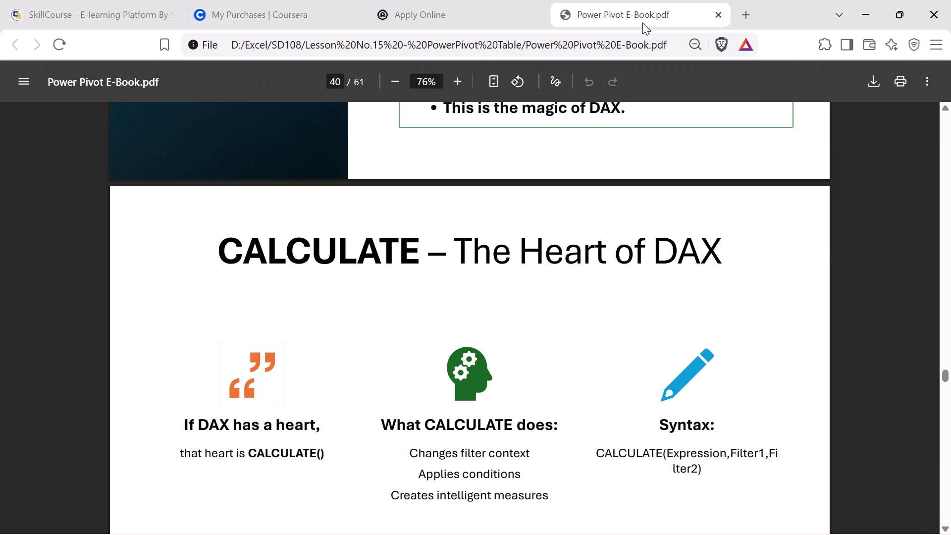
Examine the e-book's Filter using Calculate page with the Electronics Sales and Online Sales formulas.
scroll(494, 277, "down", 9)
scroll(494, 279, "up", 1)
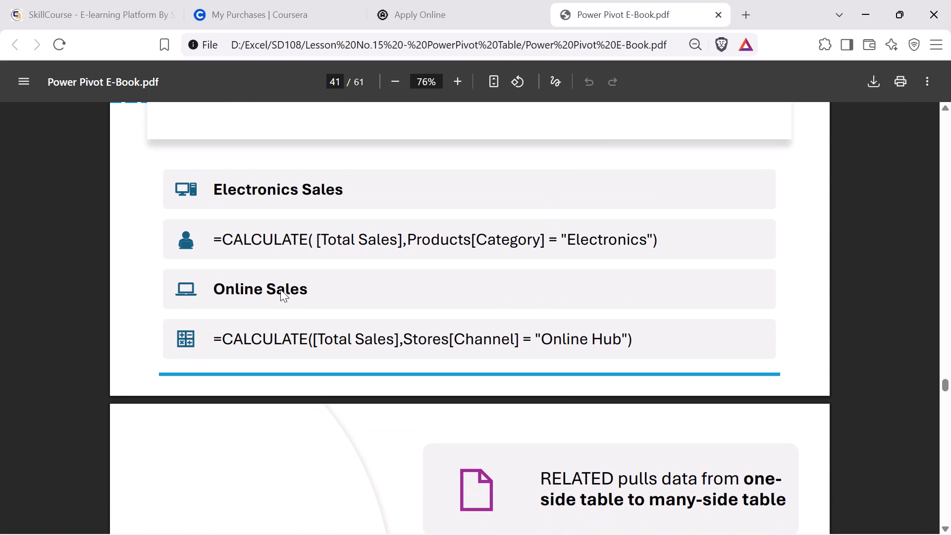
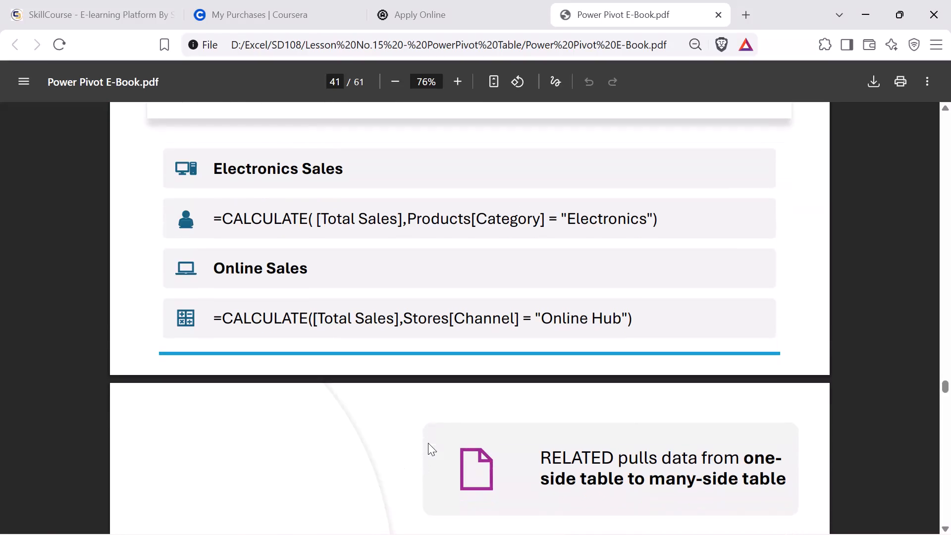
Examine the e-book's RELATED Function page, then return to the Electronics Sales and Online Sales CALCULATE formulas.
scroll(428, 447, "down", 2)
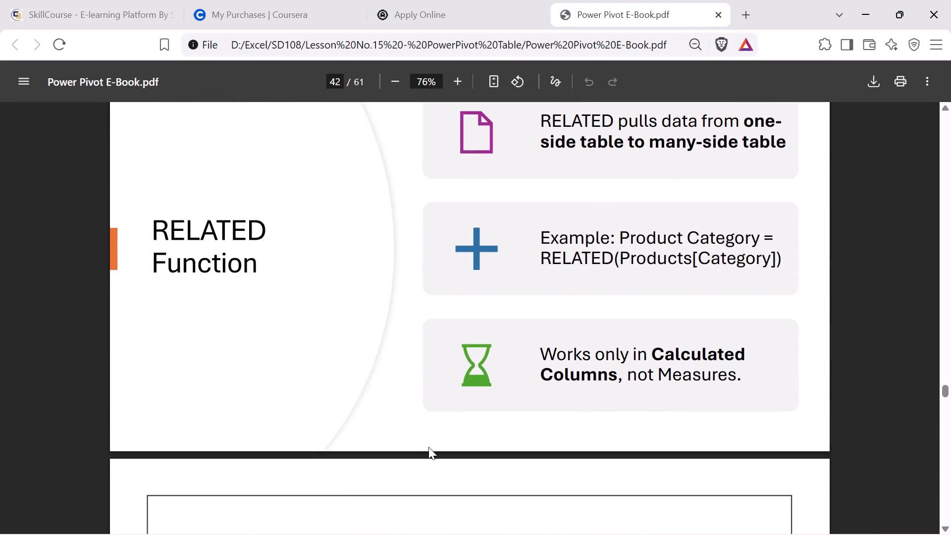
scroll(428, 447, "up", 1)
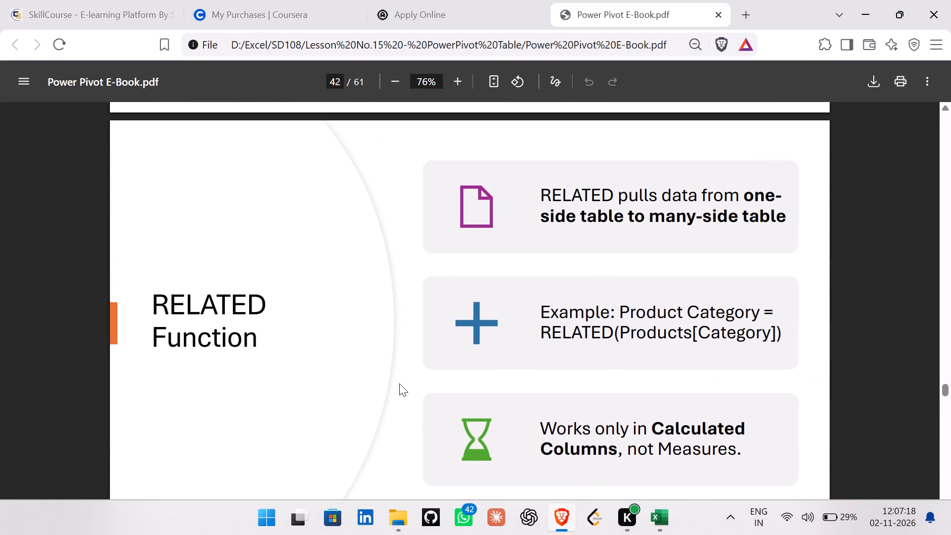
scroll(403, 379, "up", 3)
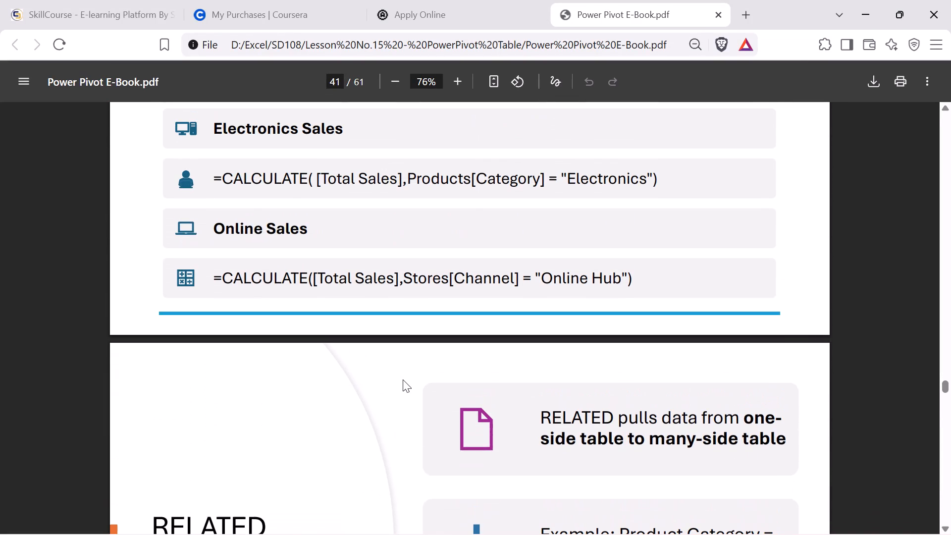